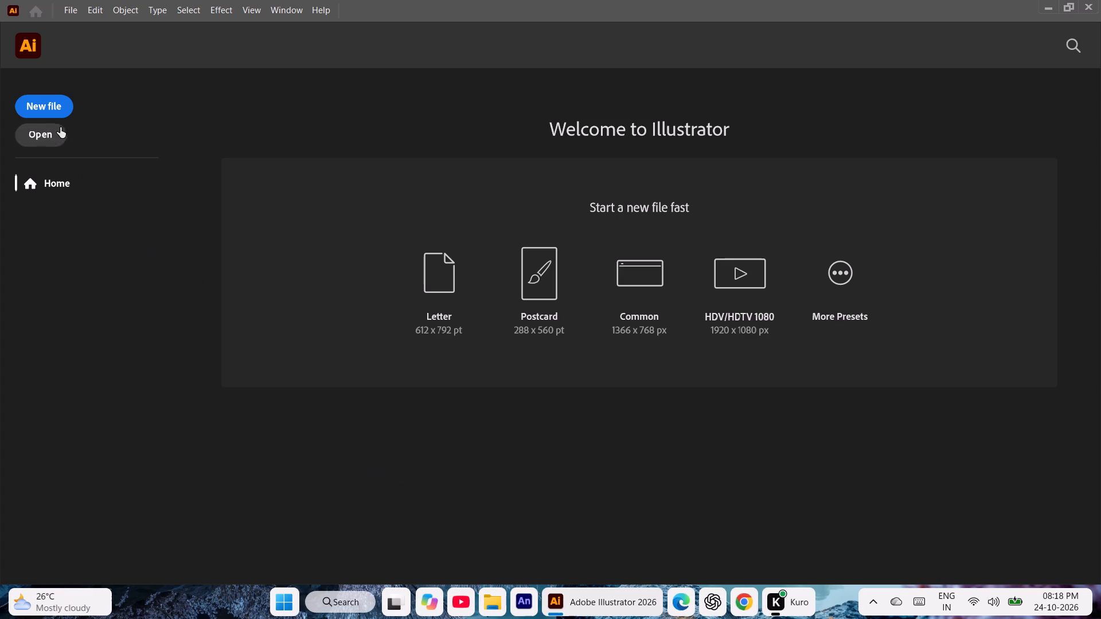
# Create a new document from the 1920 x 1080 Art & Illustration preset.
pyautogui.click(56, 108)
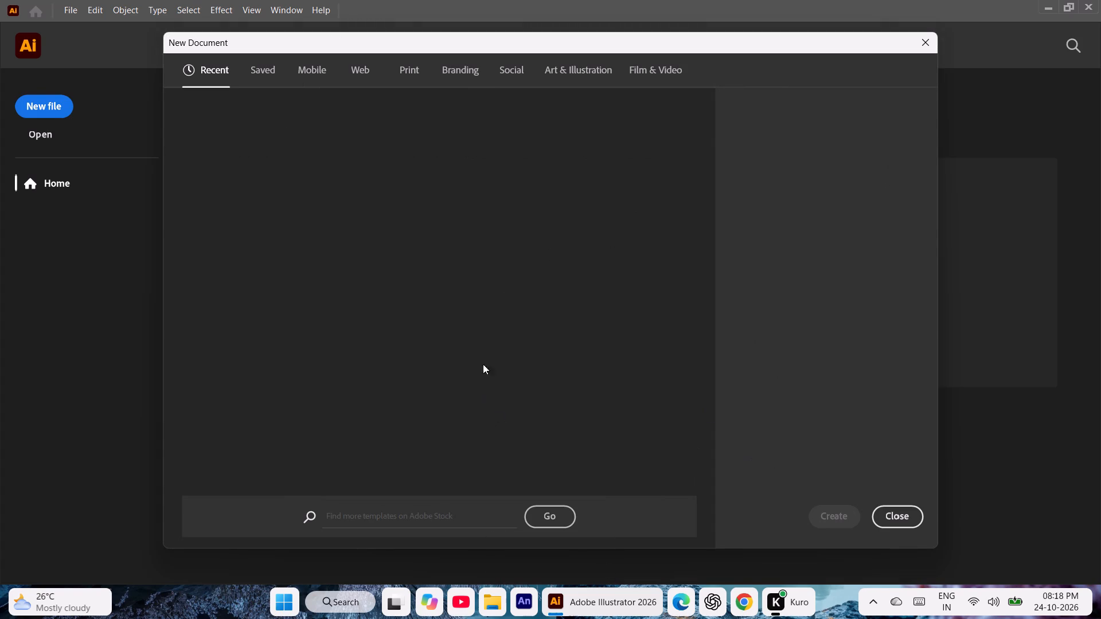
pyautogui.click(922, 41)
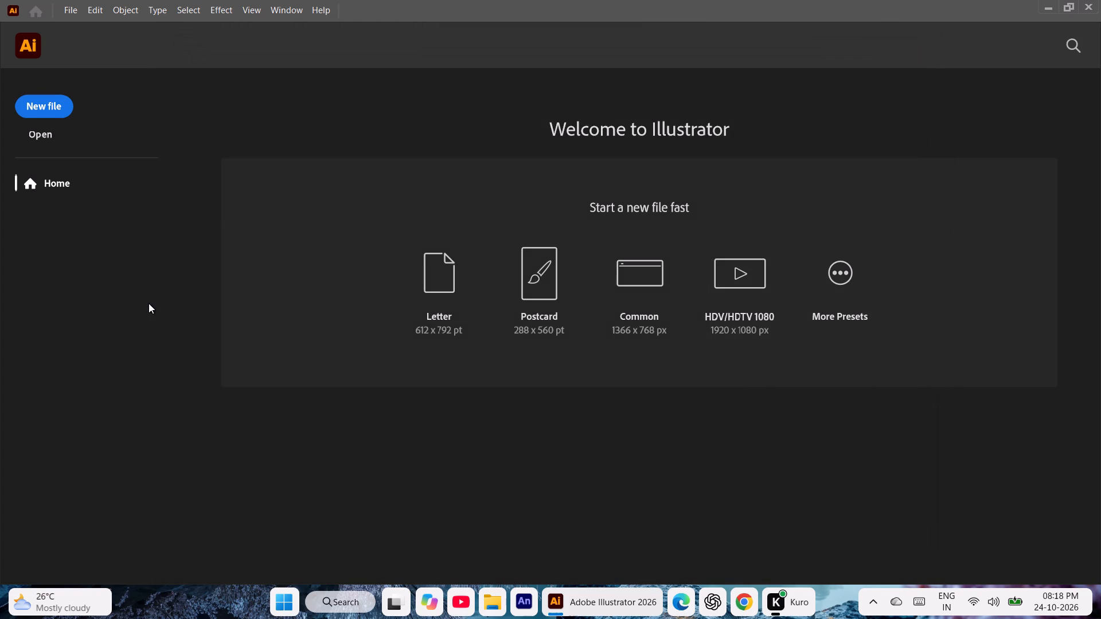
pyautogui.click(39, 103)
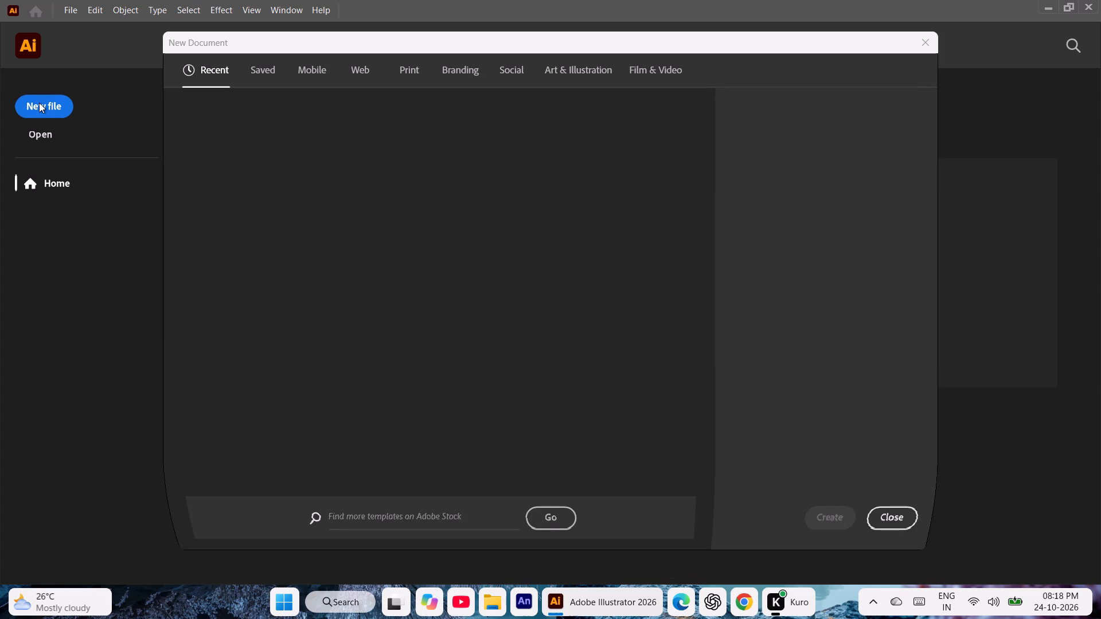
pyautogui.press('Return')
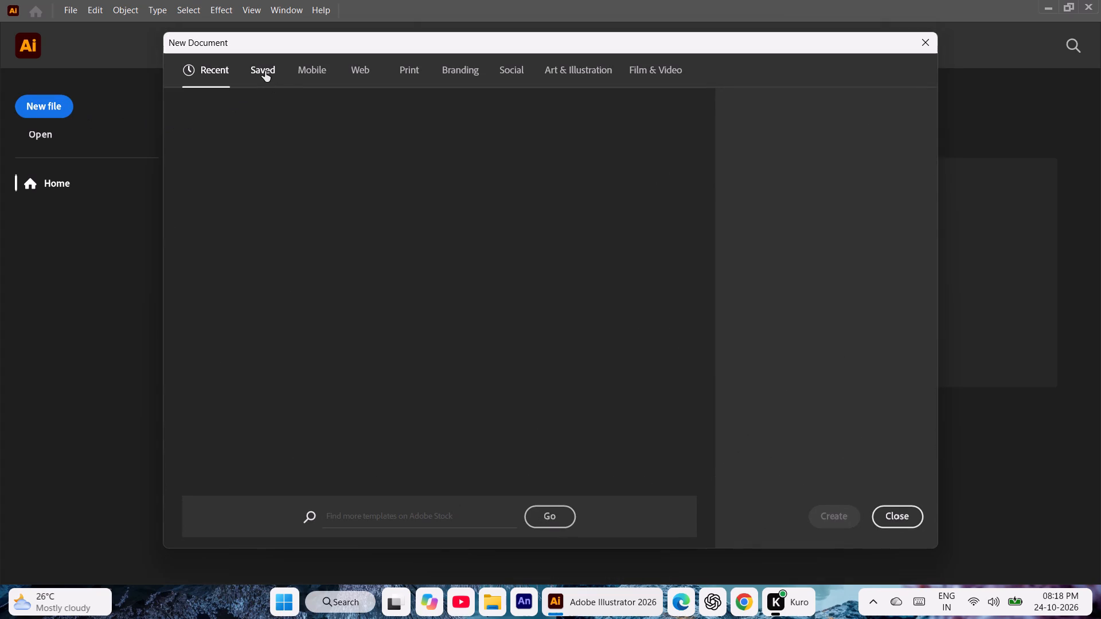
pyautogui.click(265, 71)
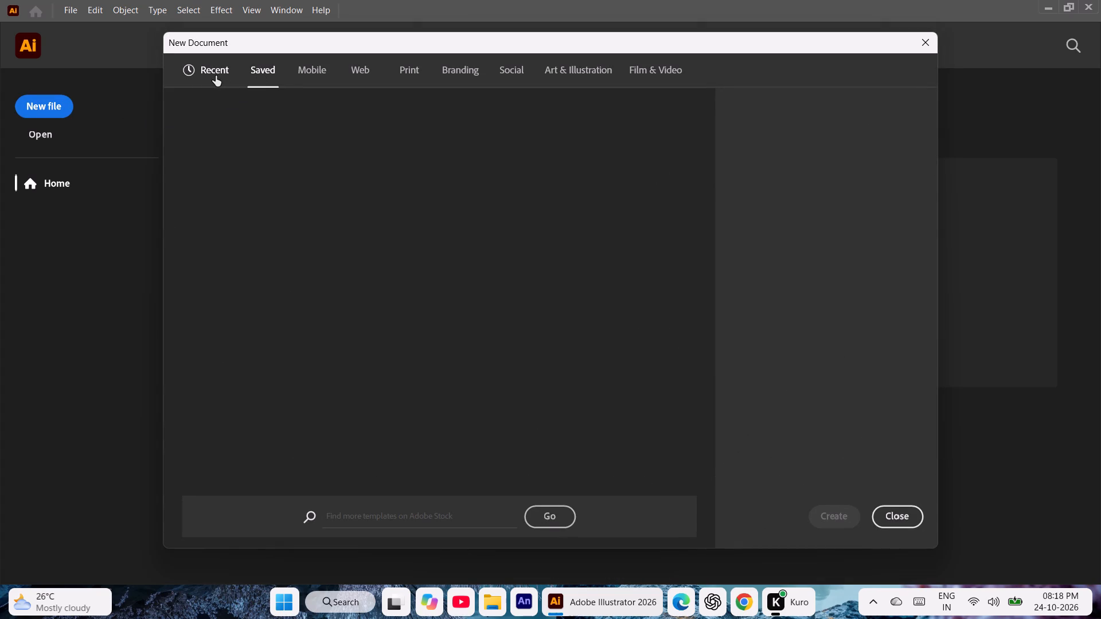
pyautogui.click(216, 76)
pyautogui.click(569, 75)
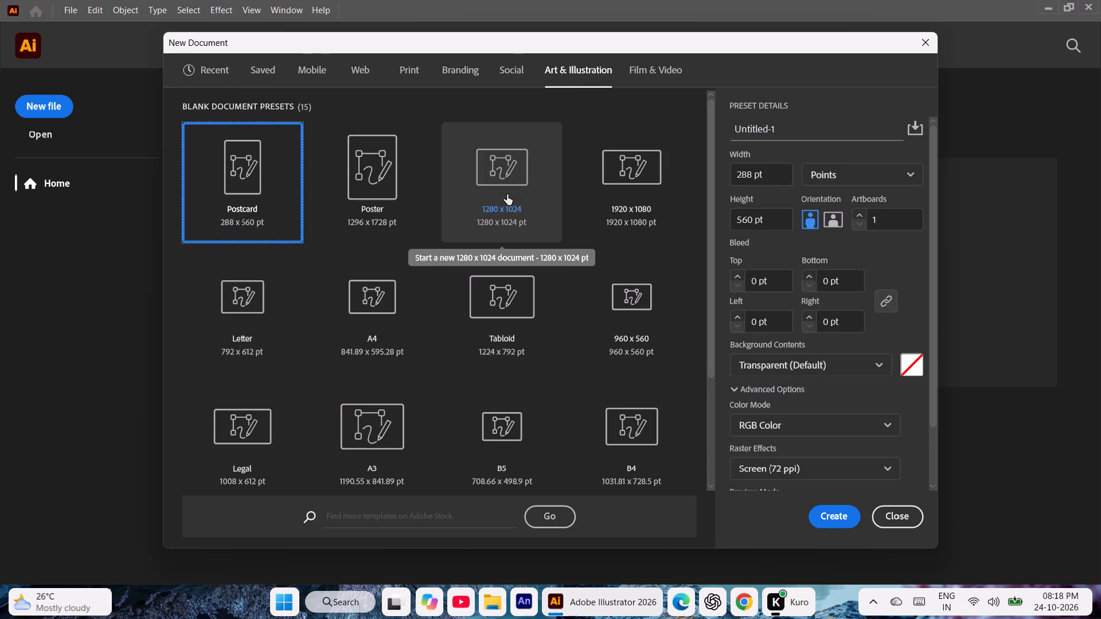
pyautogui.click(632, 199)
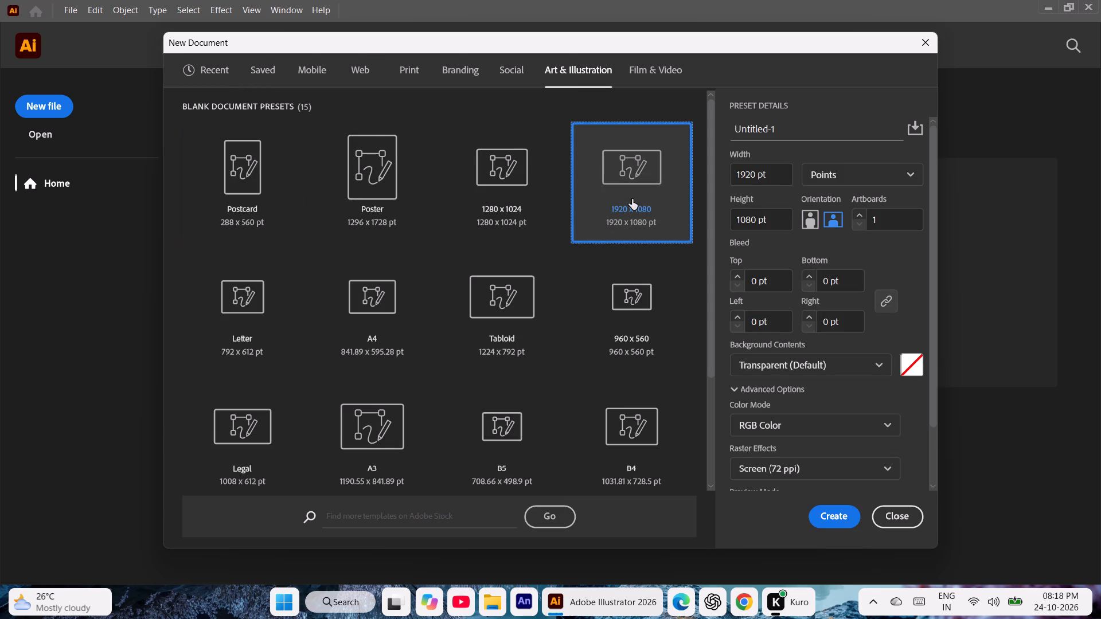
pyautogui.click(835, 520)
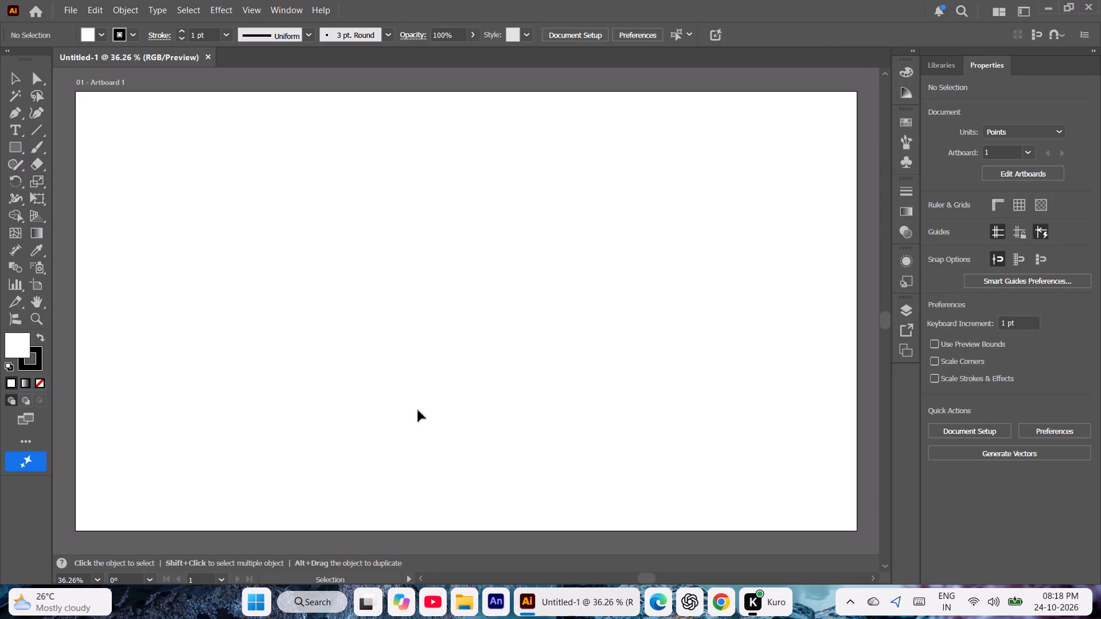
# Place the Mobile Recharge line drawing, the first PNG in the Downloads folder, onto the middle of the artboard.
pyautogui.click(457, 609)
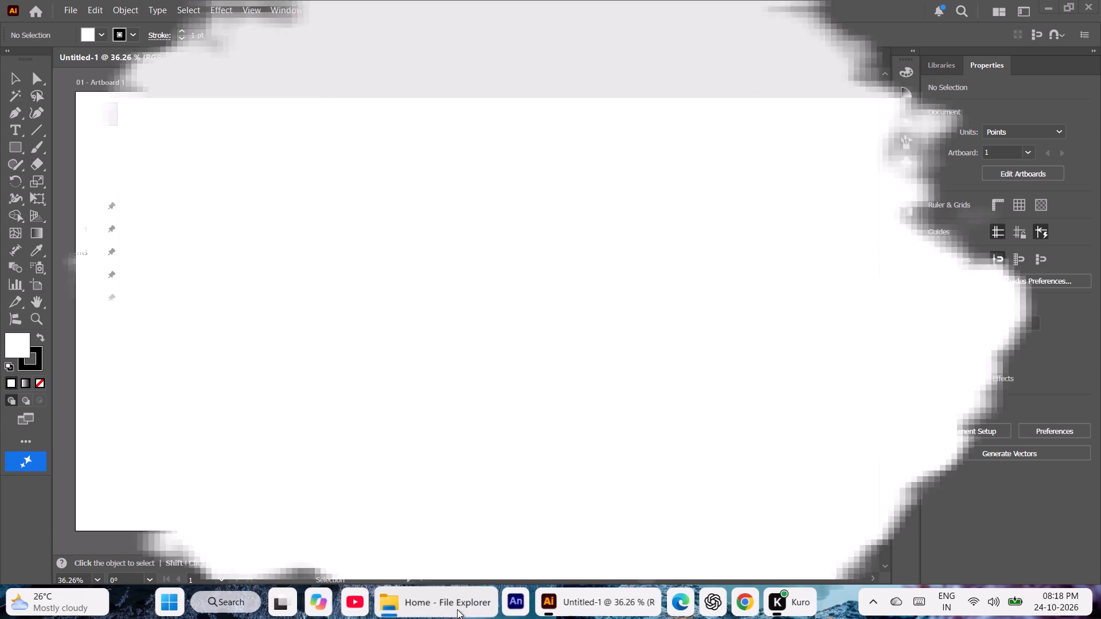
pyautogui.click(77, 230)
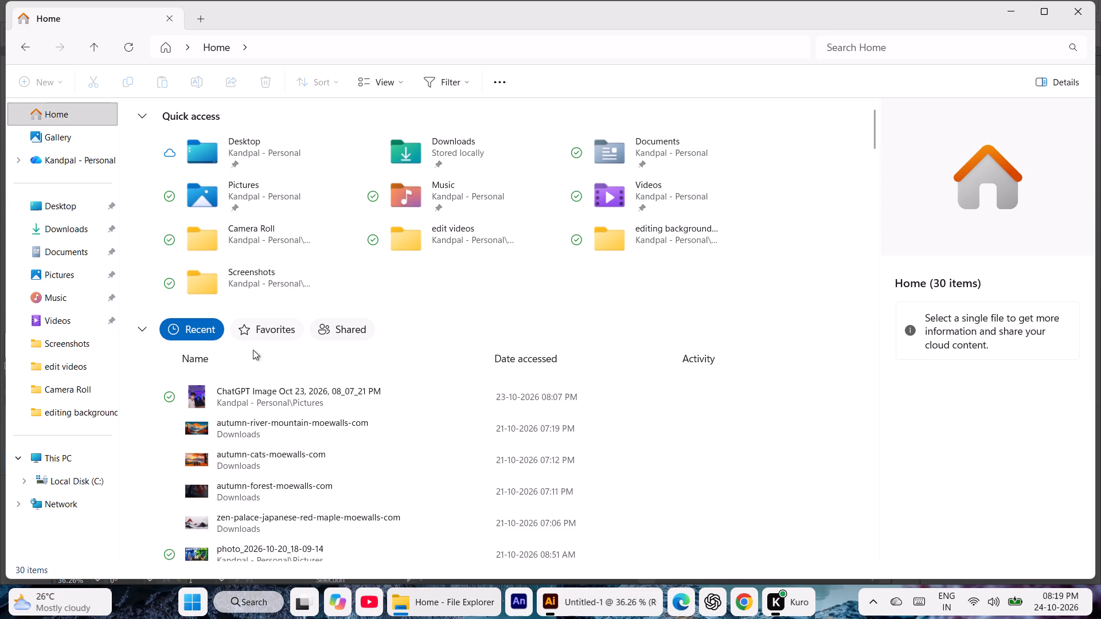
pyautogui.click(58, 229)
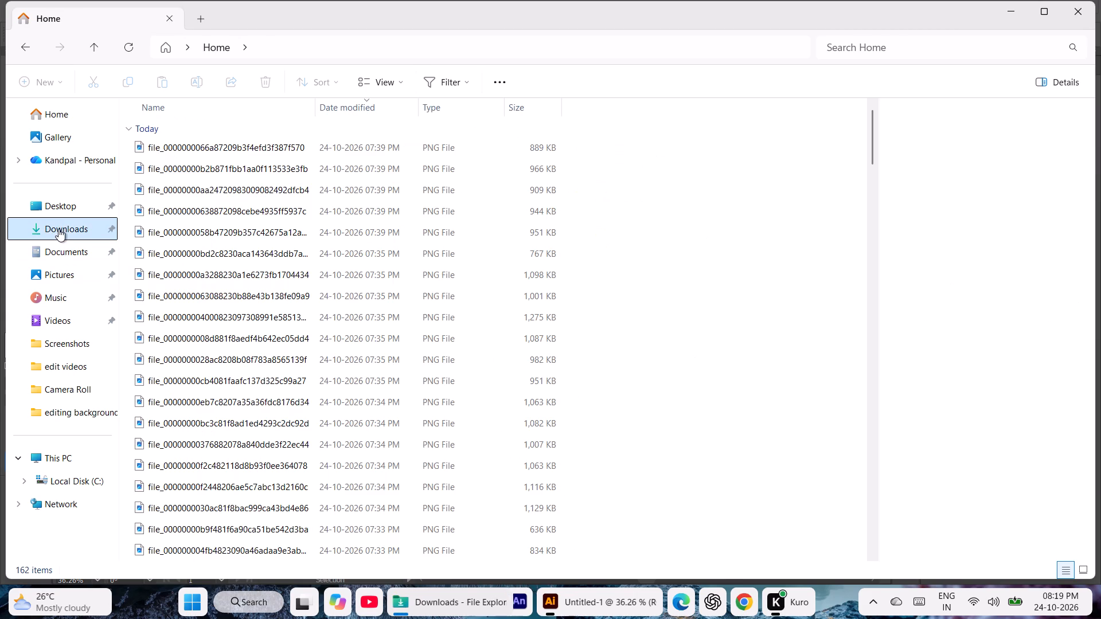
pyautogui.click(193, 151)
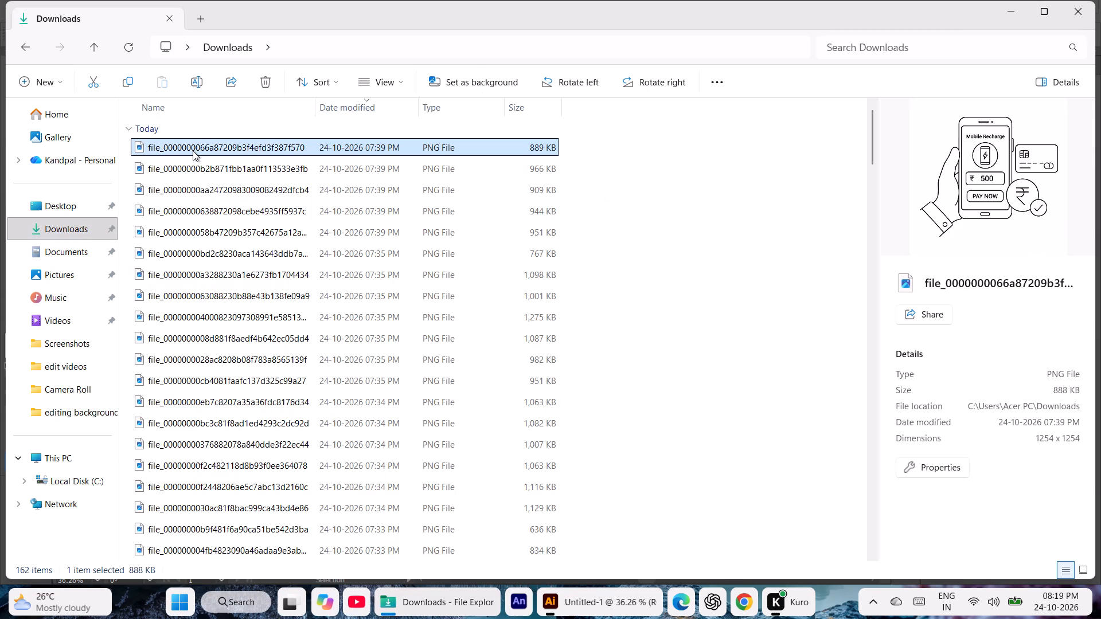
pyautogui.moveTo(193, 151); pyautogui.dragTo(561, 604)
pyautogui.moveTo(561, 604); pyautogui.dragTo(464, 300)
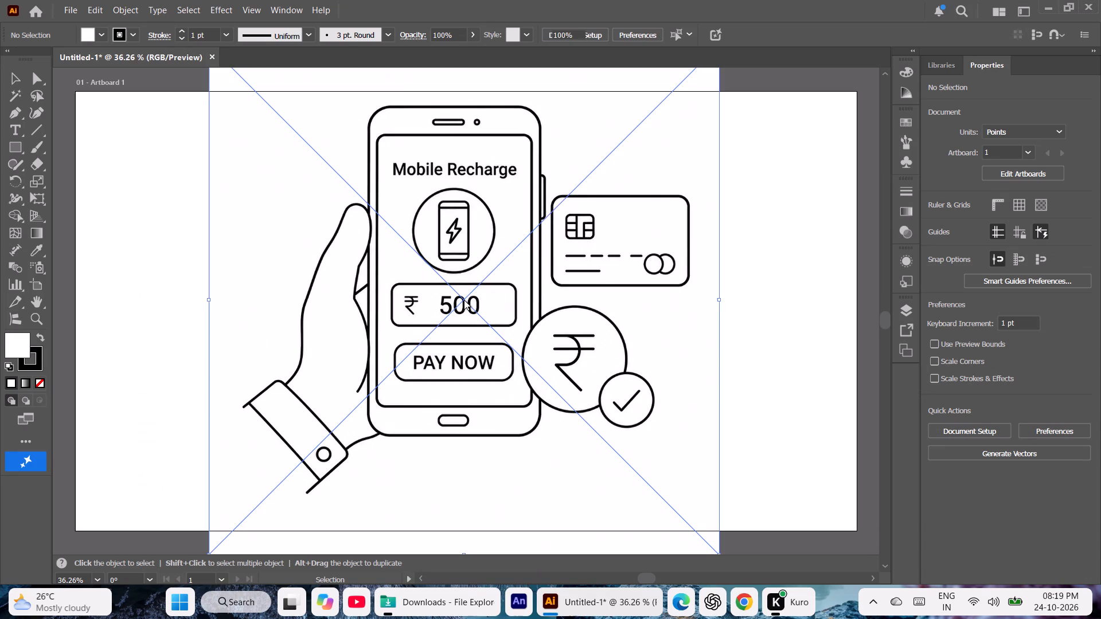
# Image Trace the placed Mobile Recharge picture with the Low Fidelity Photo preset and expand the result.
pyautogui.click(296, 7)
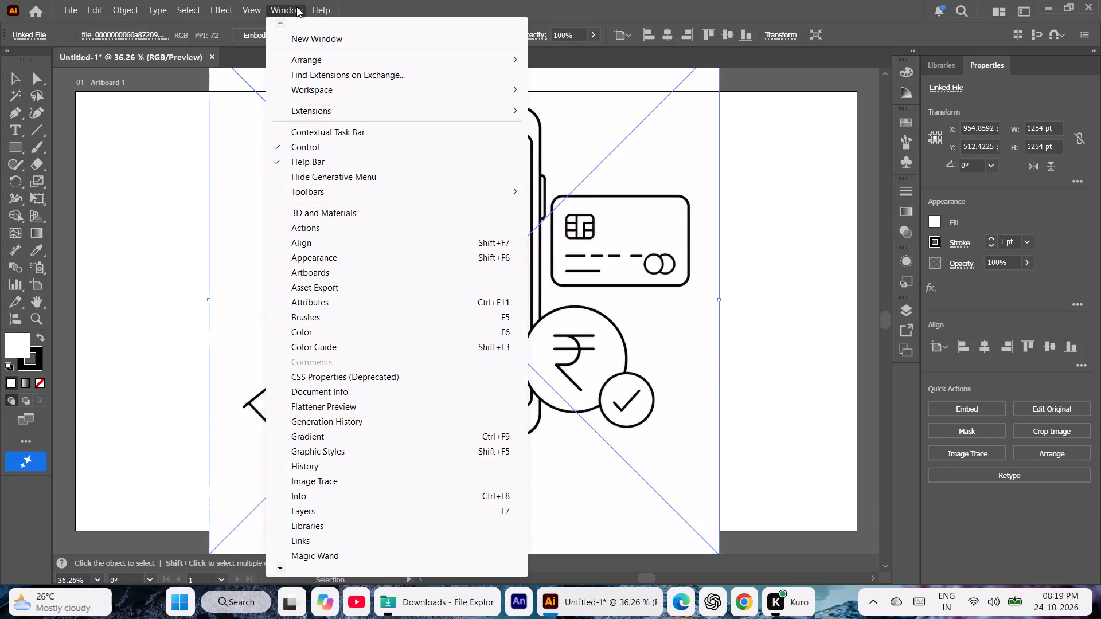
pyautogui.click(331, 481)
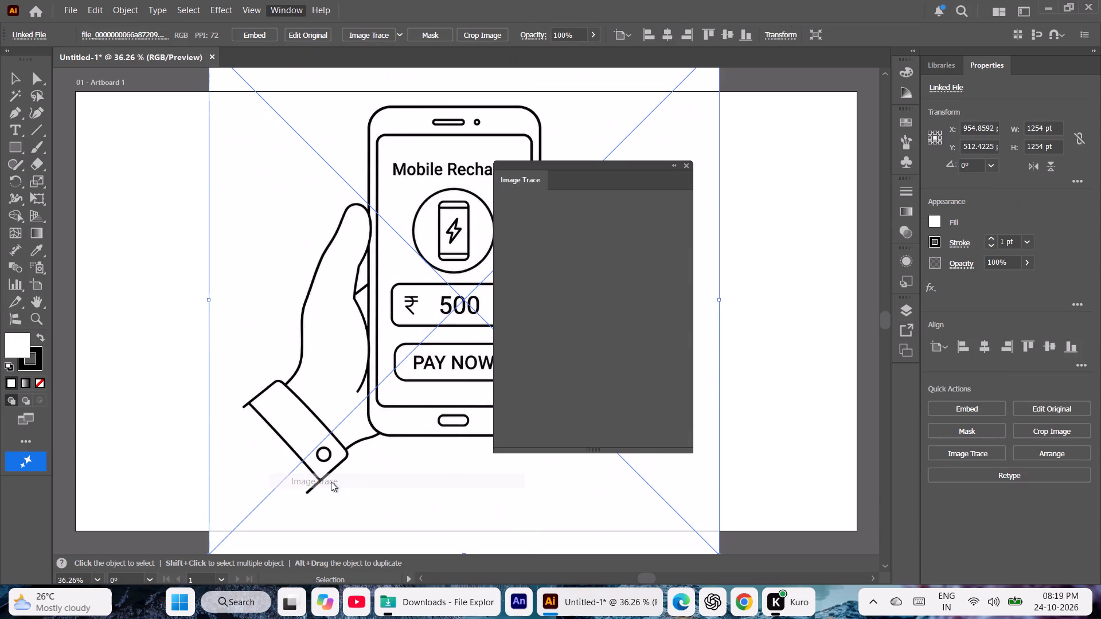
pyautogui.click(659, 238)
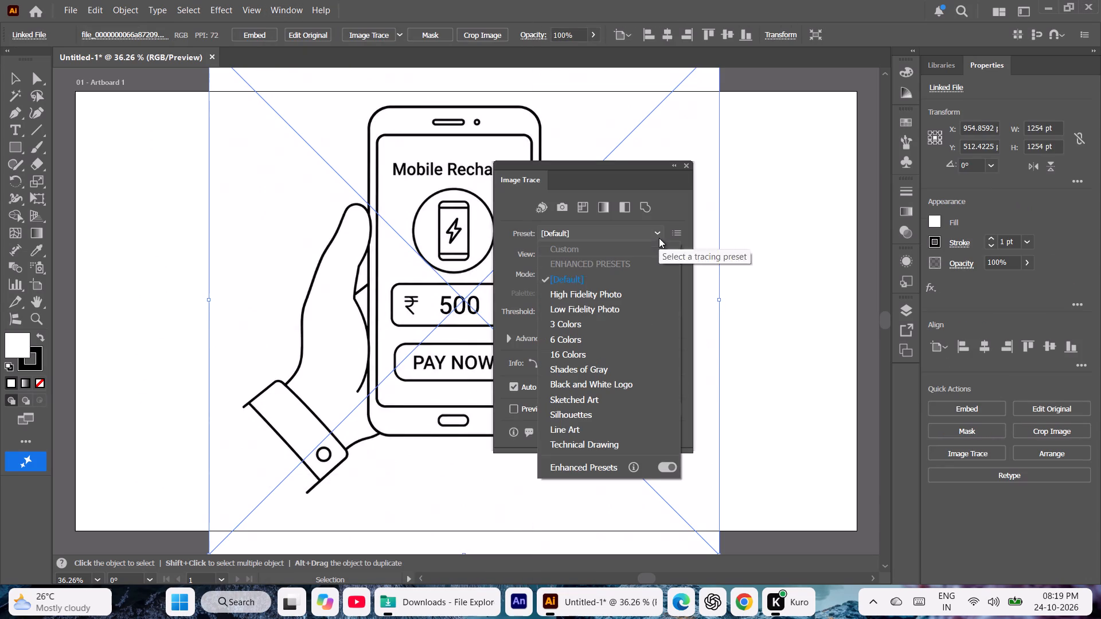
pyautogui.click(559, 312)
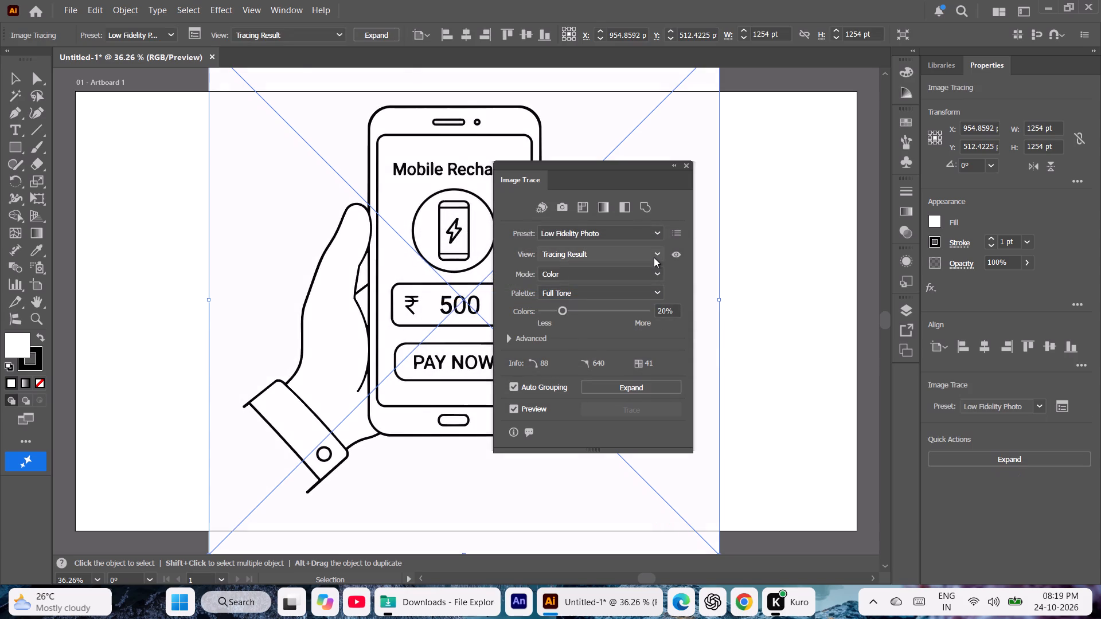
pyautogui.click(646, 384)
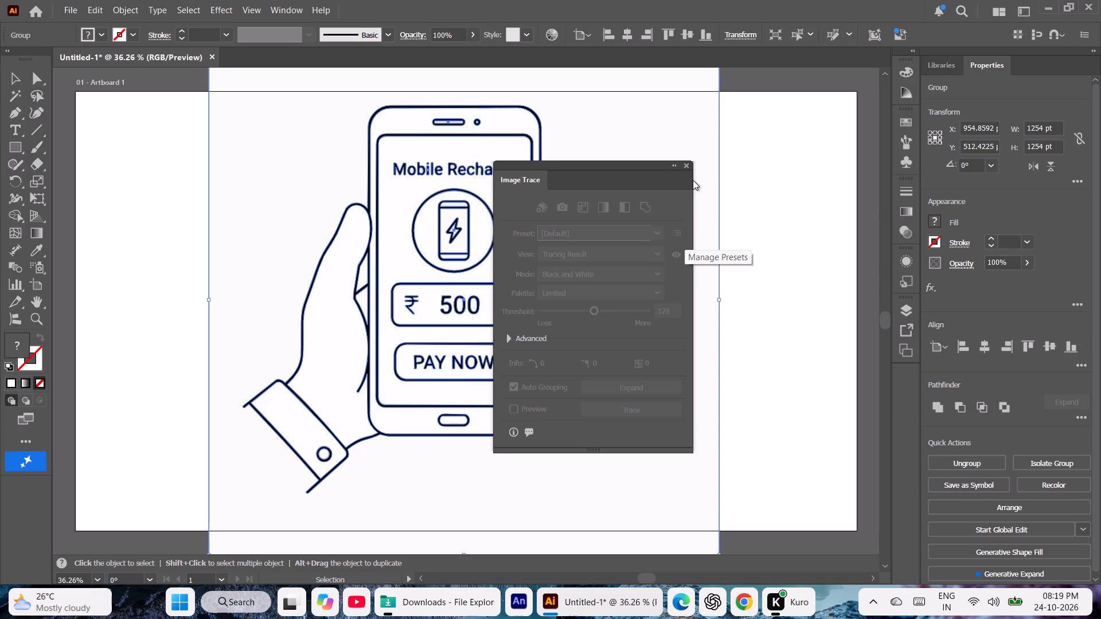
pyautogui.click(687, 166)
# Ungroup all of the traced artwork and delete the background rectangle behind the drawing.
pyautogui.rightClick(687, 166)
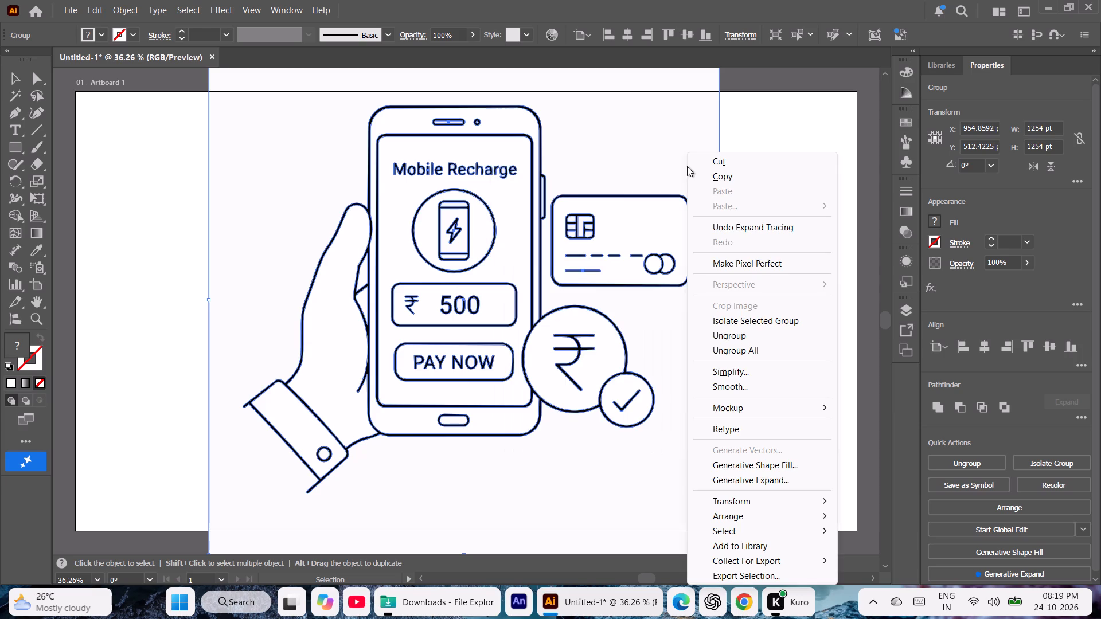
pyautogui.click(725, 350)
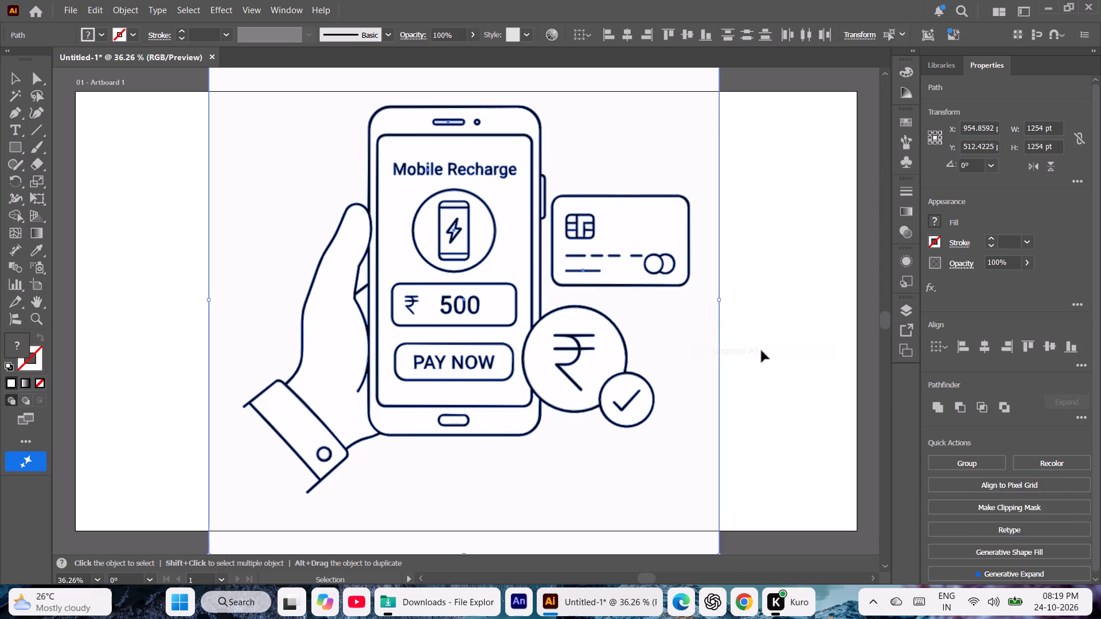
pyautogui.click(762, 351)
pyautogui.click(688, 163)
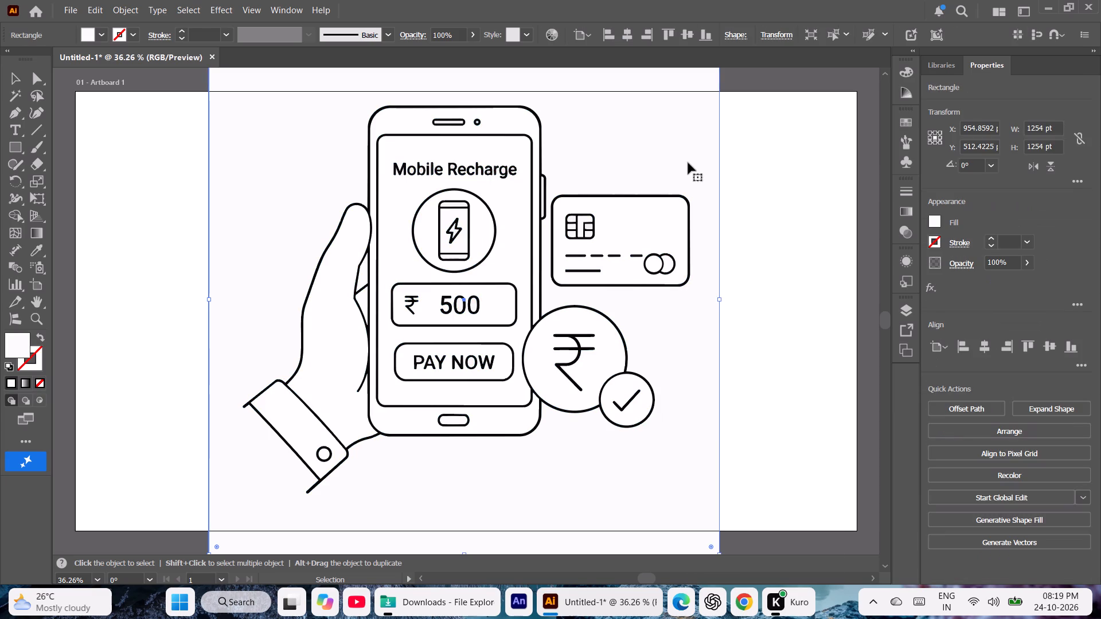
pyautogui.press('Delete')
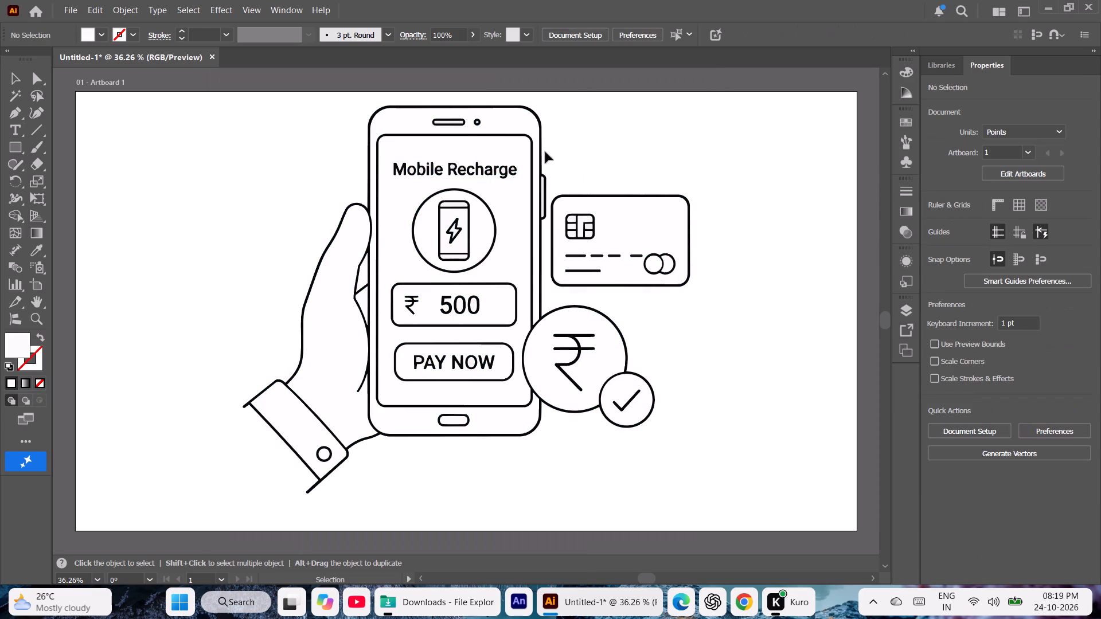
# Set the fill of the hand-and-phone outline path to the black swatch.
pyautogui.click(536, 114)
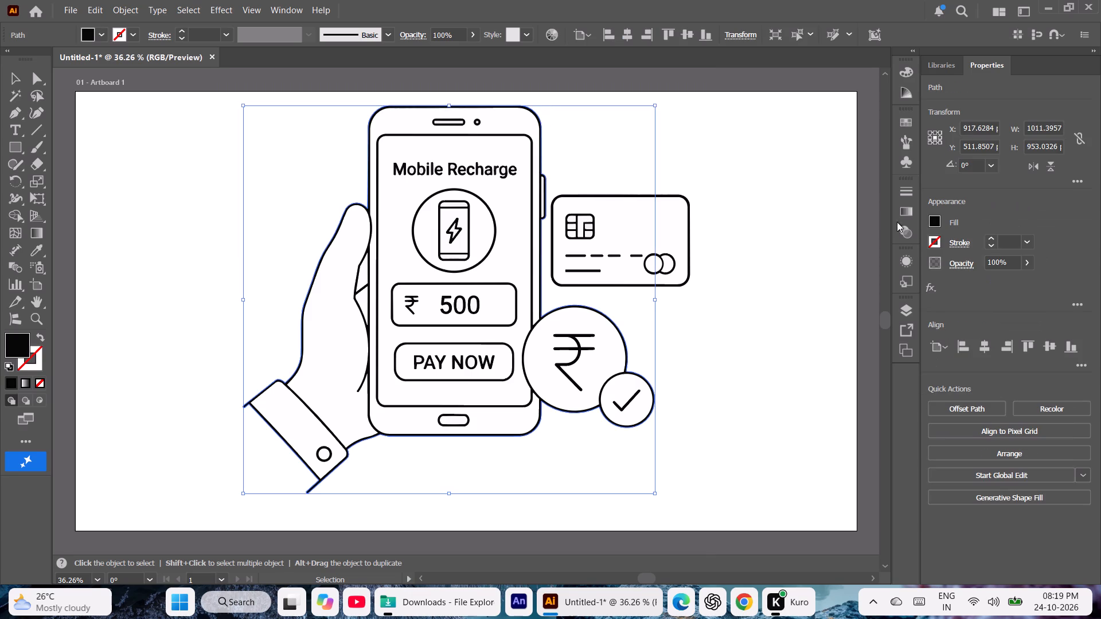
pyautogui.click(935, 224)
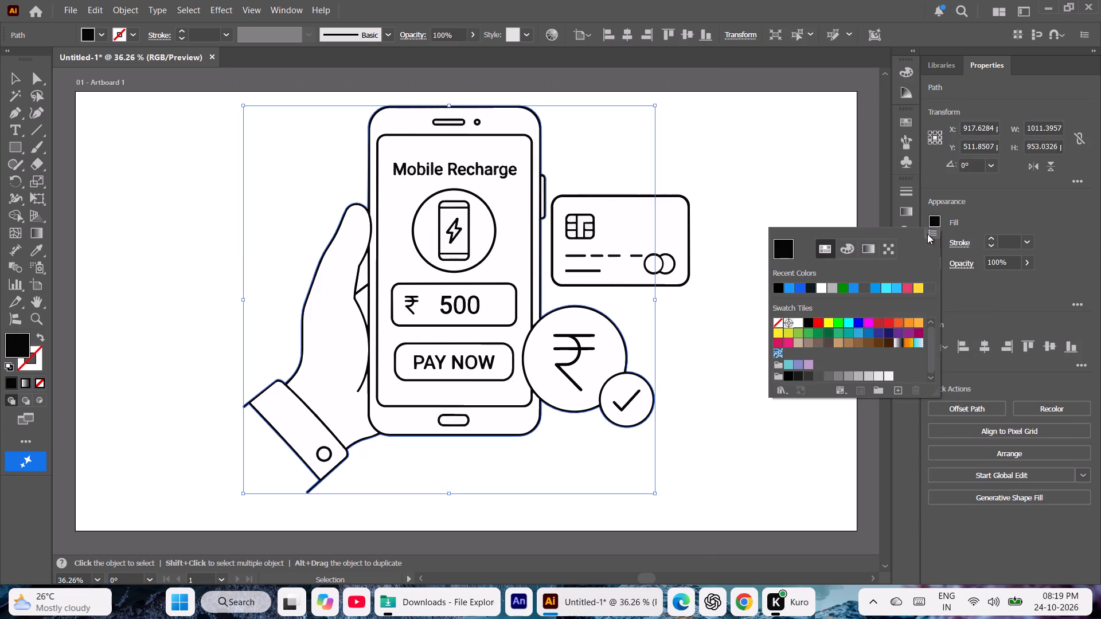
pyautogui.click(810, 322)
pyautogui.click(739, 166)
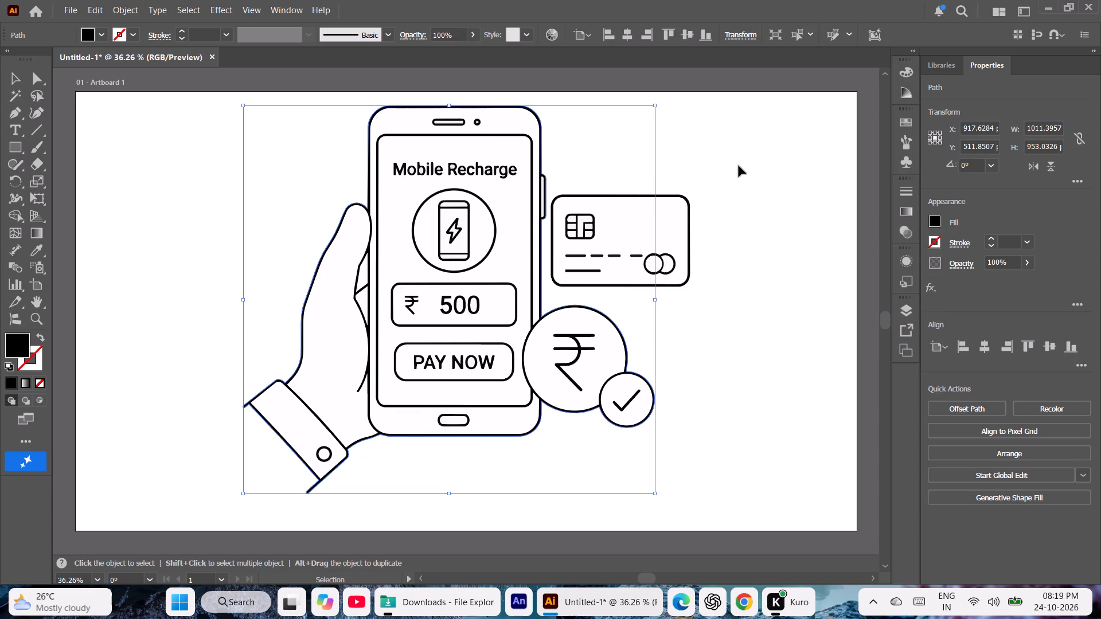
pyautogui.click(739, 166)
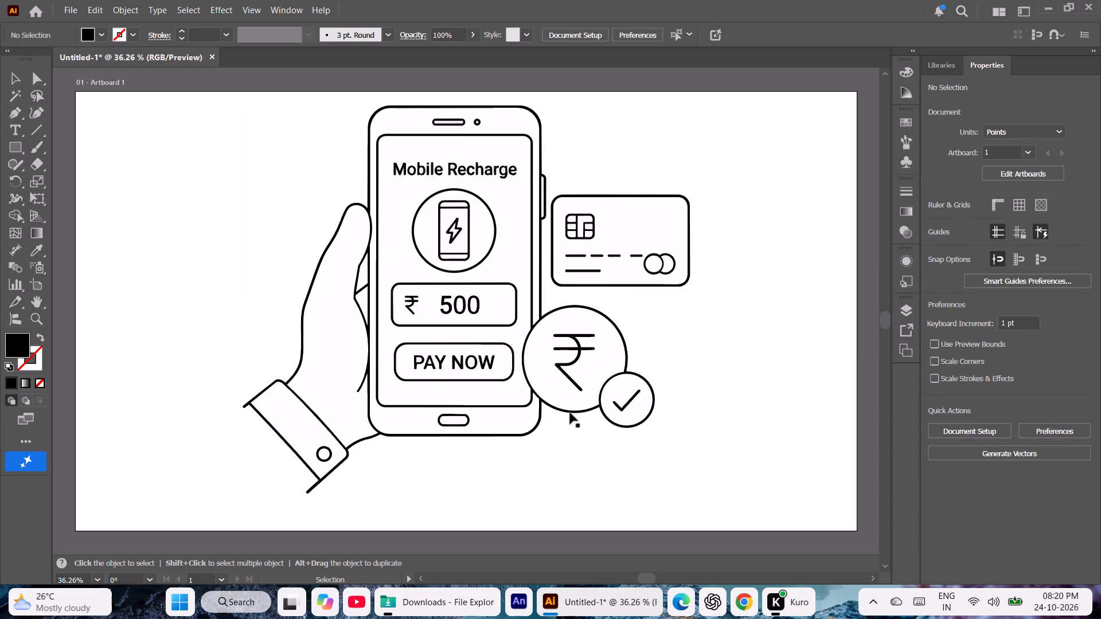
pyautogui.click(570, 413)
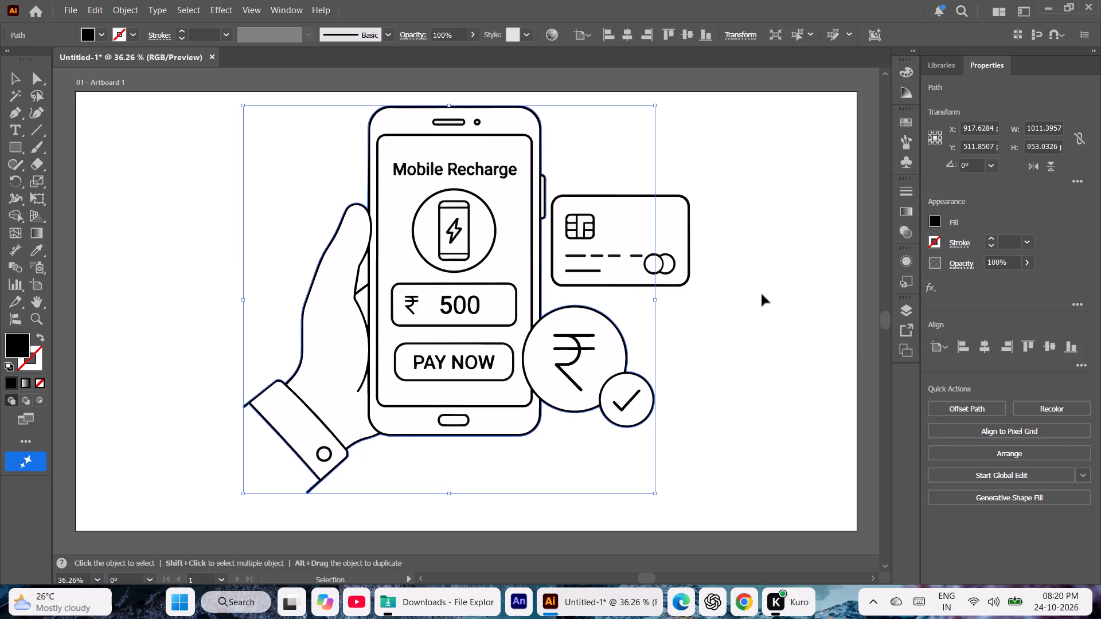
pyautogui.click(762, 295)
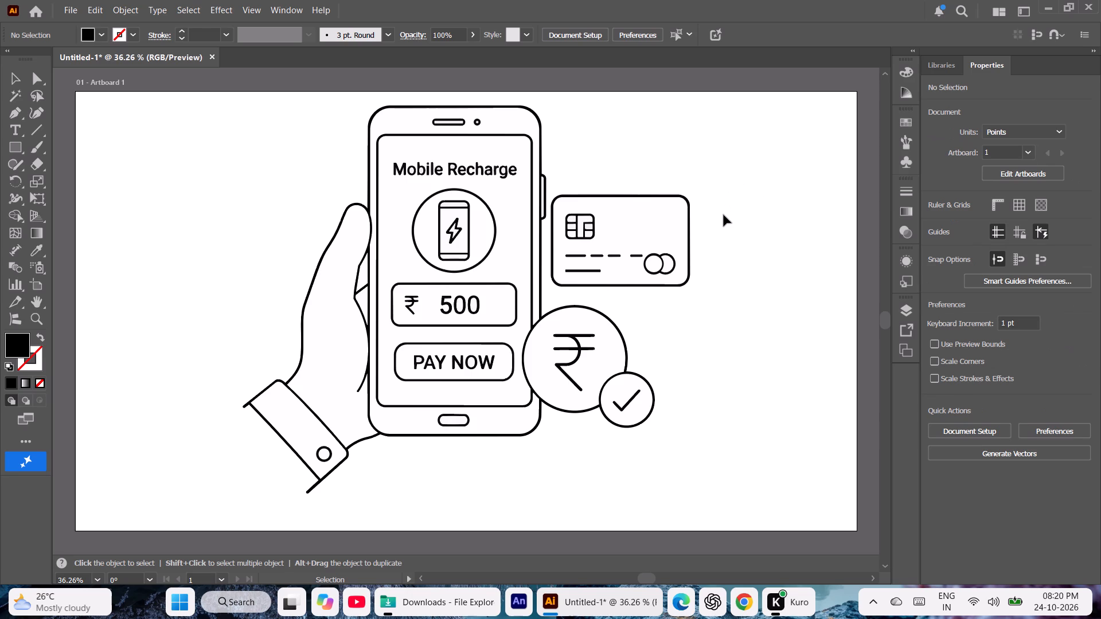
# Enlarge the artboard proportionally from its lower-right corner to about 8687 x 4886 pt, keeping the Mobile Recharge artwork at its current size.
pyautogui.hotkey('ctrl', '-')
pyautogui.hotkey('ctrl', '-')
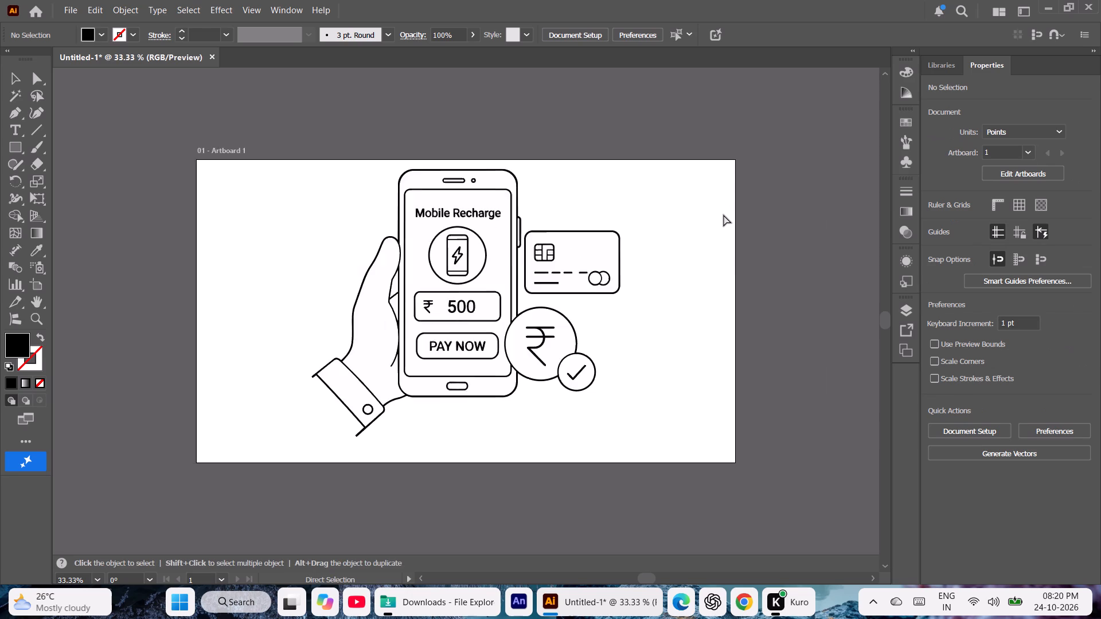
pyautogui.hotkey('ctrl', '-')
pyautogui.hotkey('ctrl', '-')
pyautogui.hotkey('ctrl', '-')
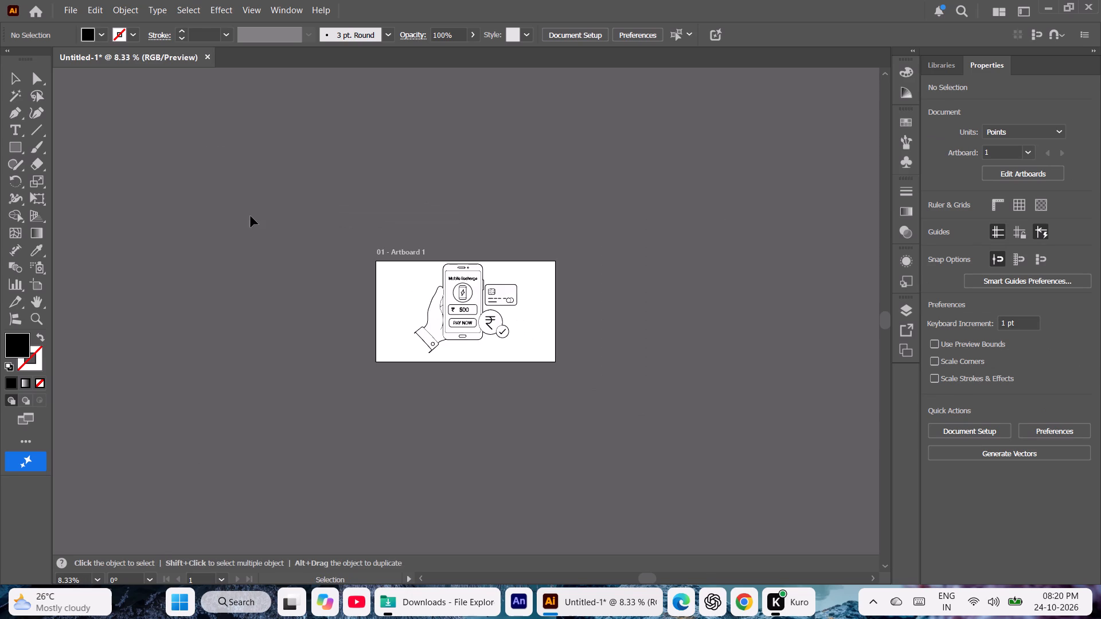
pyautogui.click(30, 283)
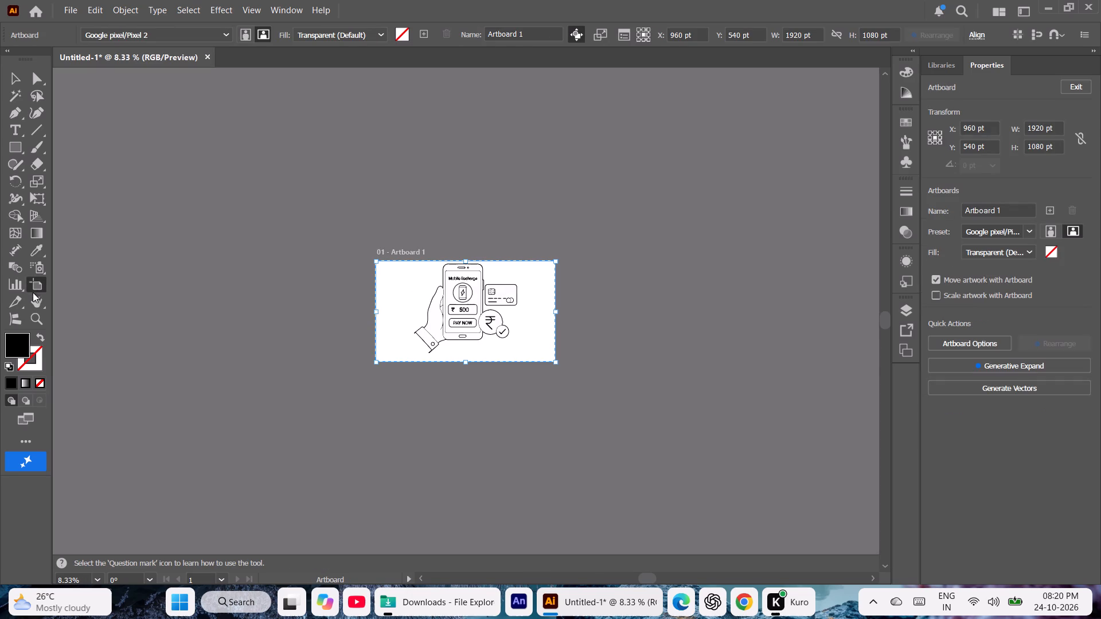
pyautogui.click(36, 297)
pyautogui.moveTo(388, 274); pyautogui.dragTo(71, 88)
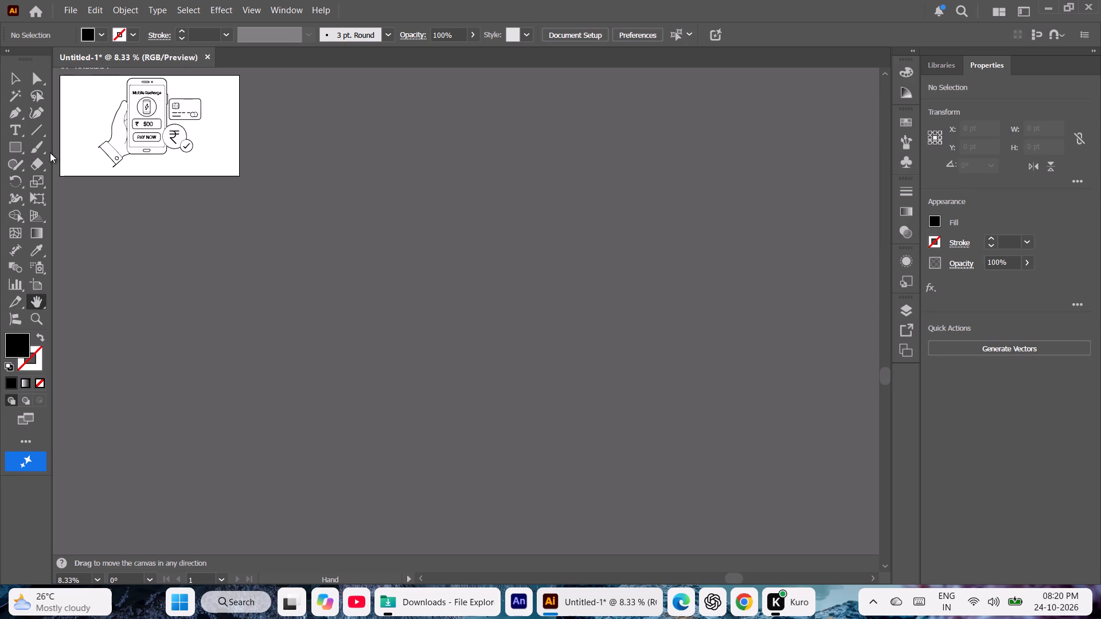
pyautogui.click(39, 280)
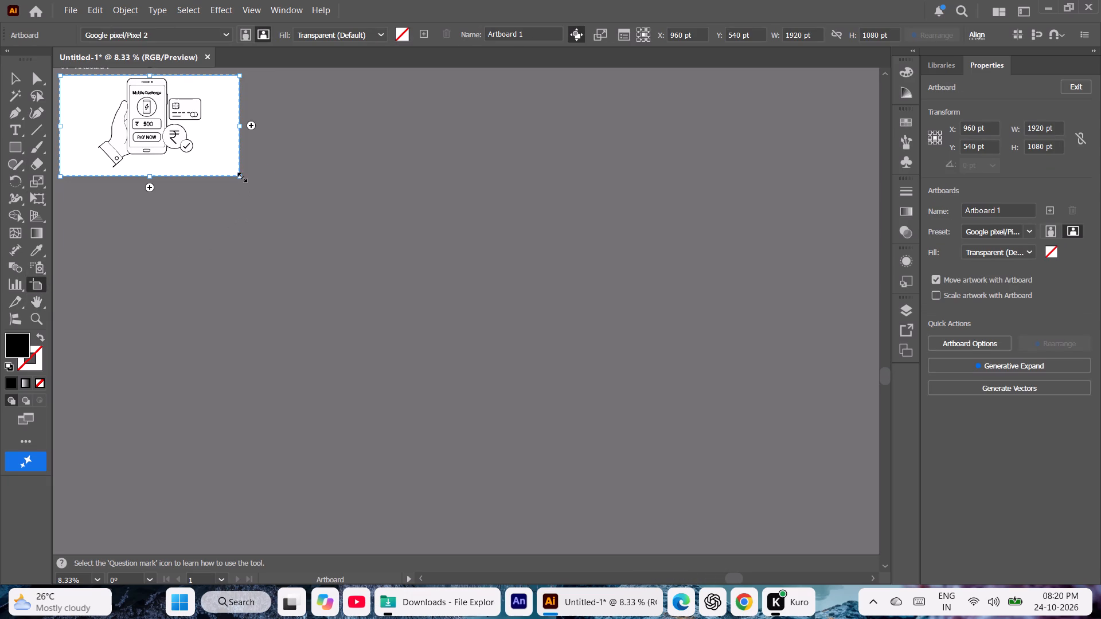
pyautogui.keyDown('shift'); pyautogui.moveTo(241, 176); pyautogui.dragTo(366, 281); pyautogui.keyUp('shift')
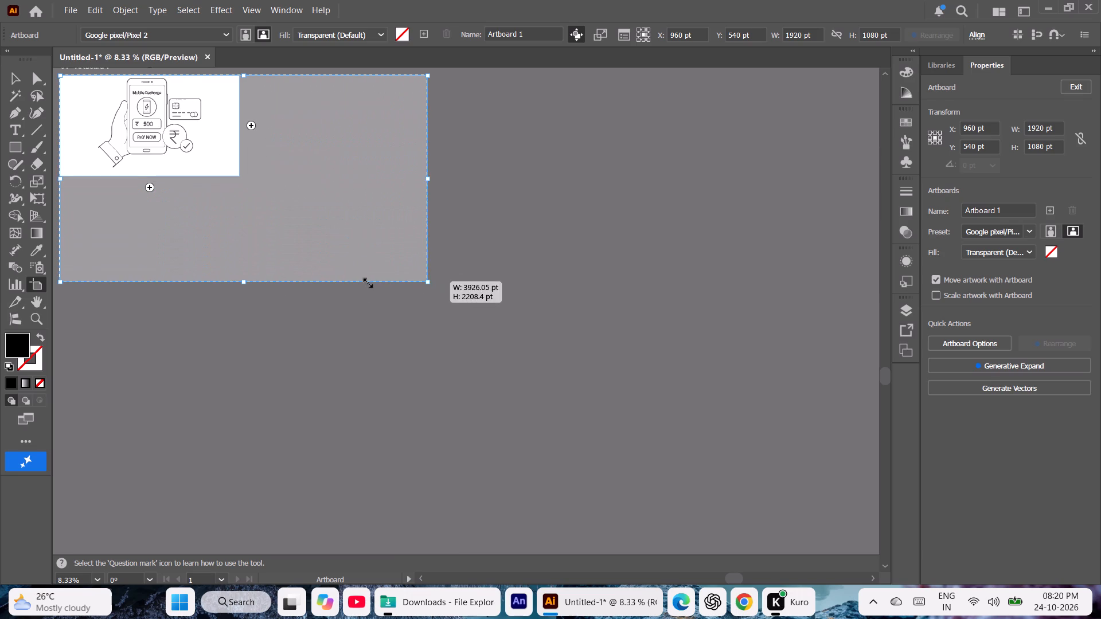
pyautogui.keyDown('shift'); pyautogui.moveTo(366, 281); pyautogui.dragTo(716, 505); pyautogui.keyUp('shift')
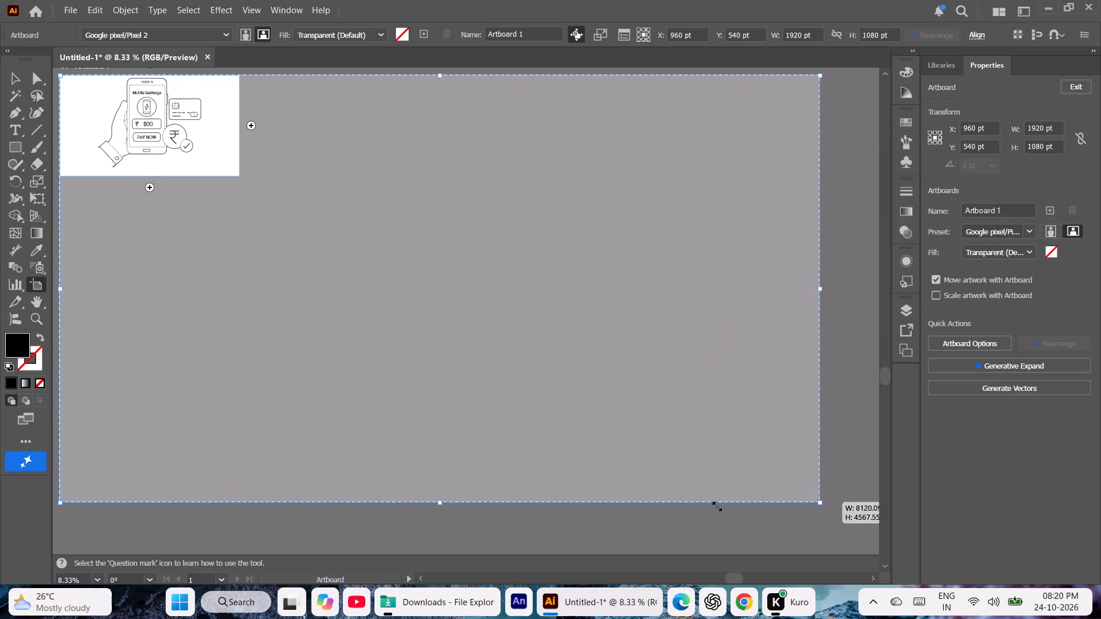
pyautogui.keyDown('shift'); pyautogui.moveTo(716, 505); pyautogui.dragTo(784, 533); pyautogui.keyUp('shift')
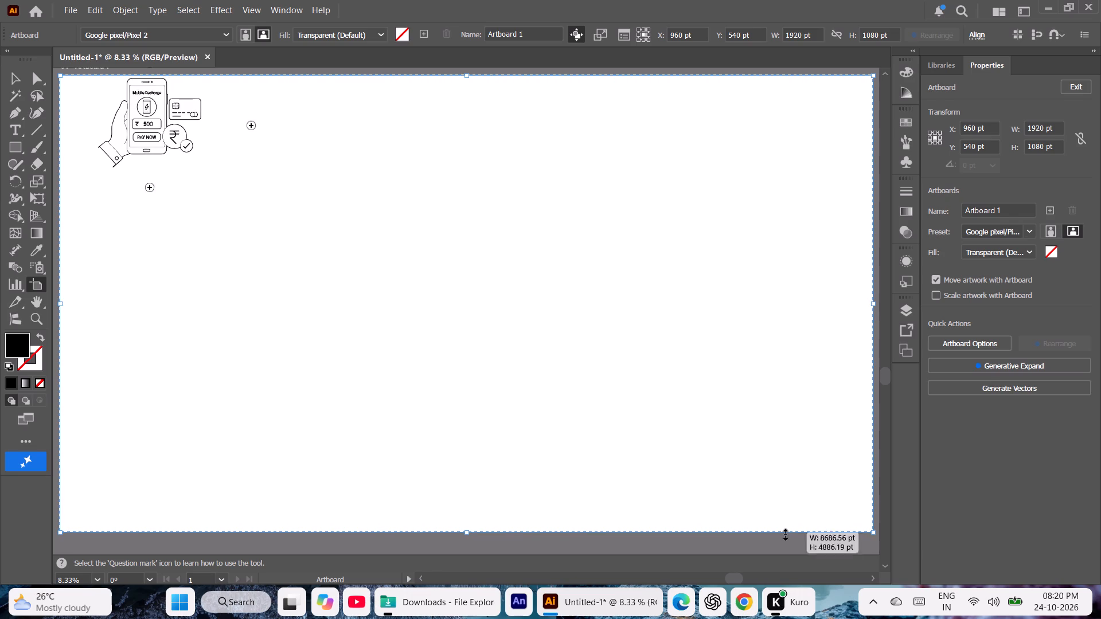
# Scale the whole Mobile Recharge artwork up proportionally to about 4706 x 4085 pt and move it to the middle of the artboard.
pyautogui.click(21, 81)
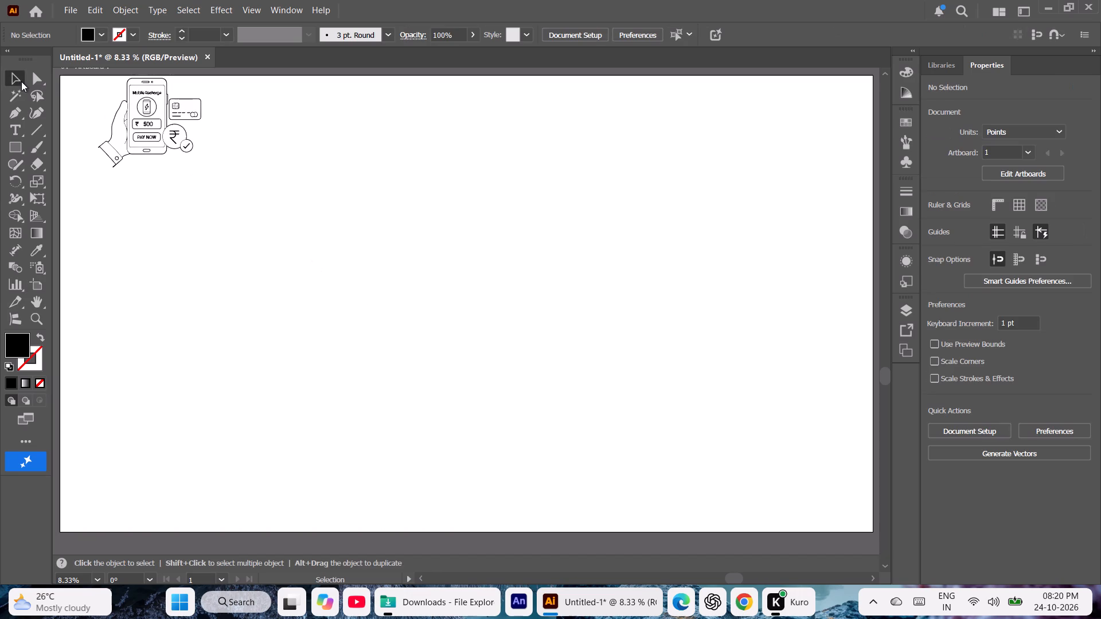
pyautogui.hotkey('ctrl', 'a')
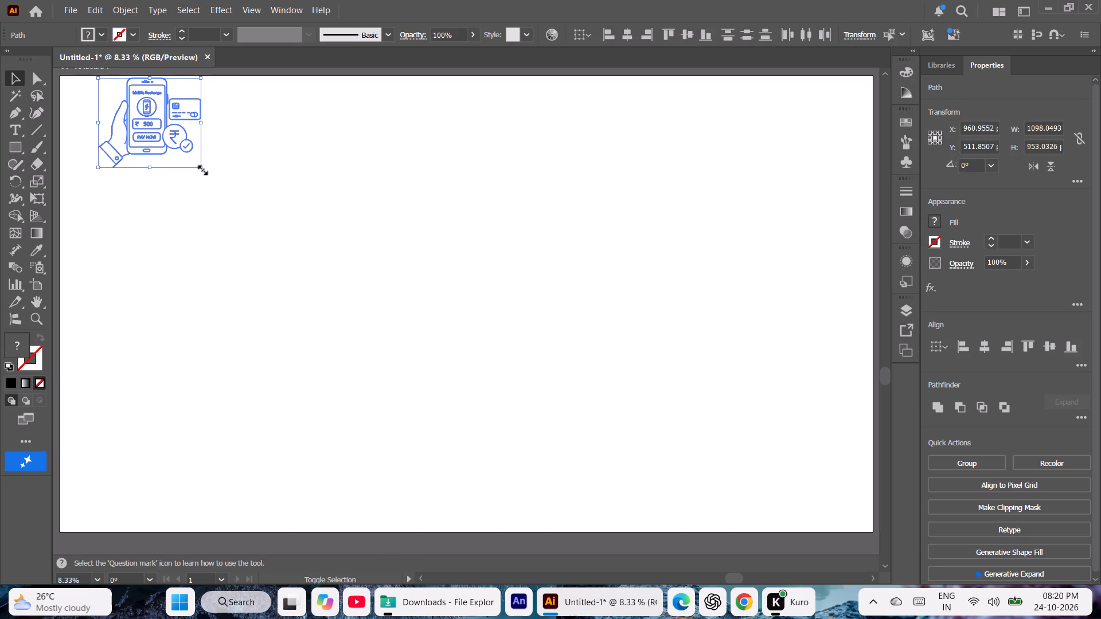
pyautogui.keyDown('shift'); pyautogui.moveTo(201, 169); pyautogui.dragTo(455, 370); pyautogui.keyUp('shift')
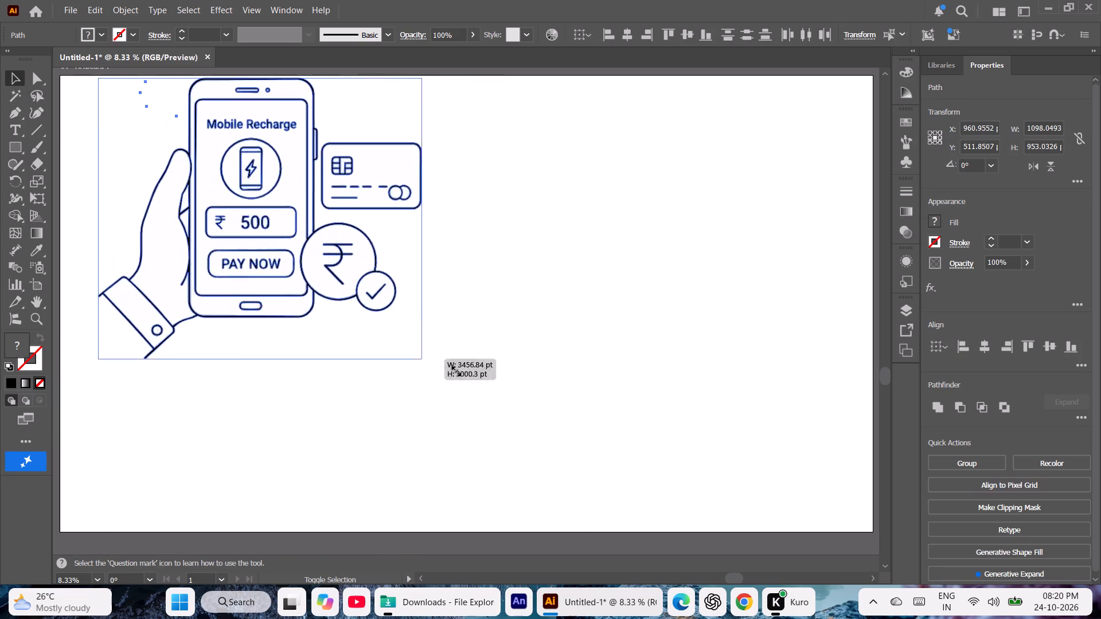
pyautogui.keyDown('shift'); pyautogui.moveTo(455, 370); pyautogui.dragTo(569, 460); pyautogui.keyUp('shift')
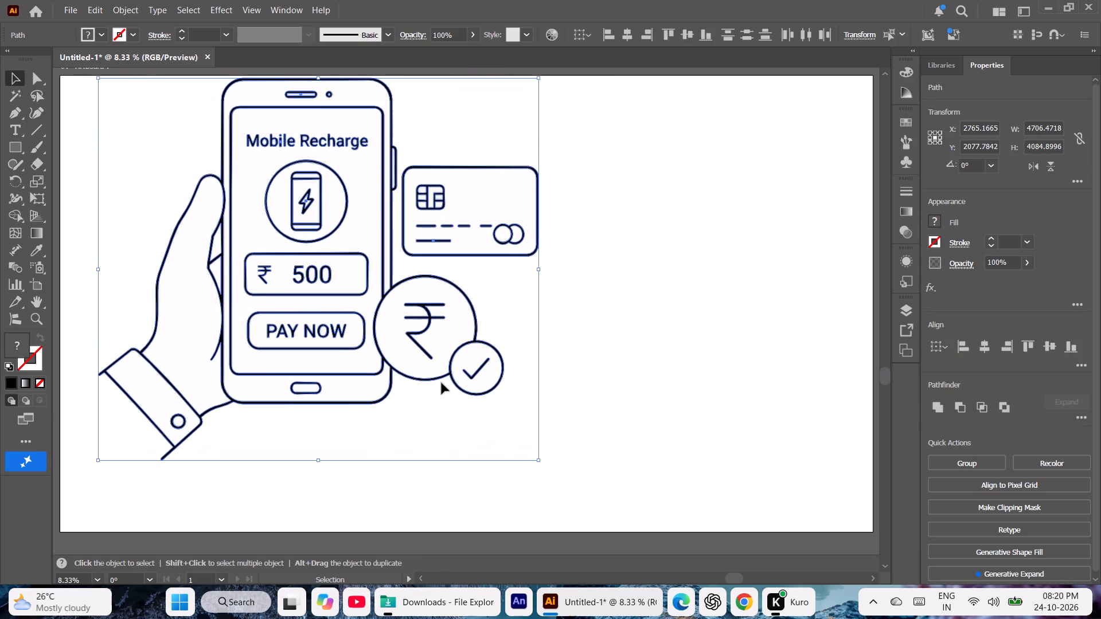
pyautogui.moveTo(309, 270); pyautogui.dragTo(447, 310)
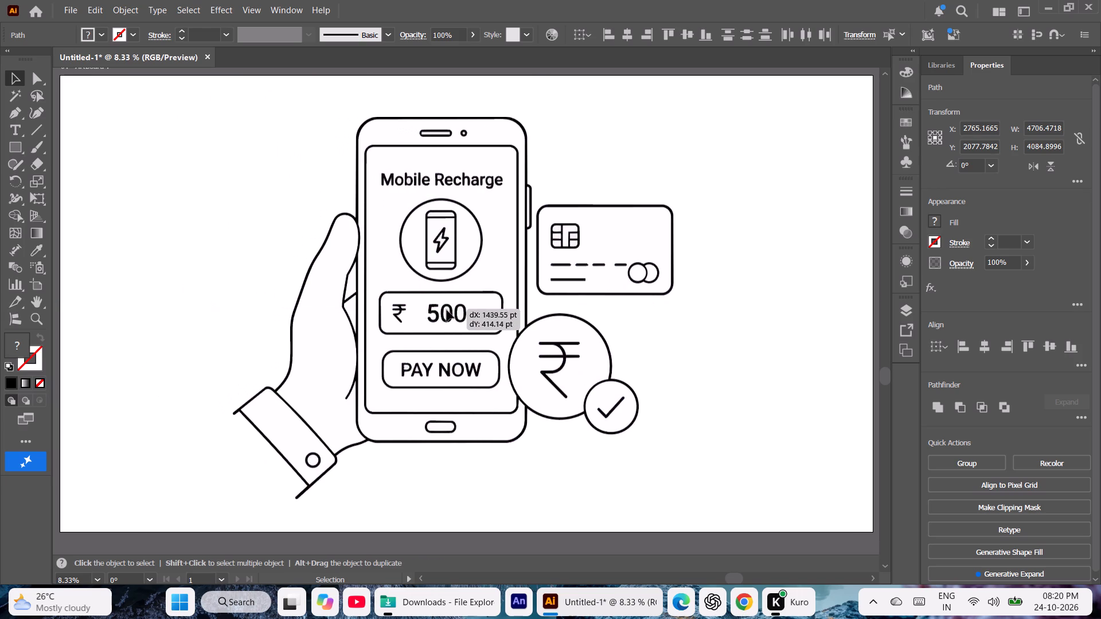
pyautogui.moveTo(447, 310); pyautogui.dragTo(454, 313)
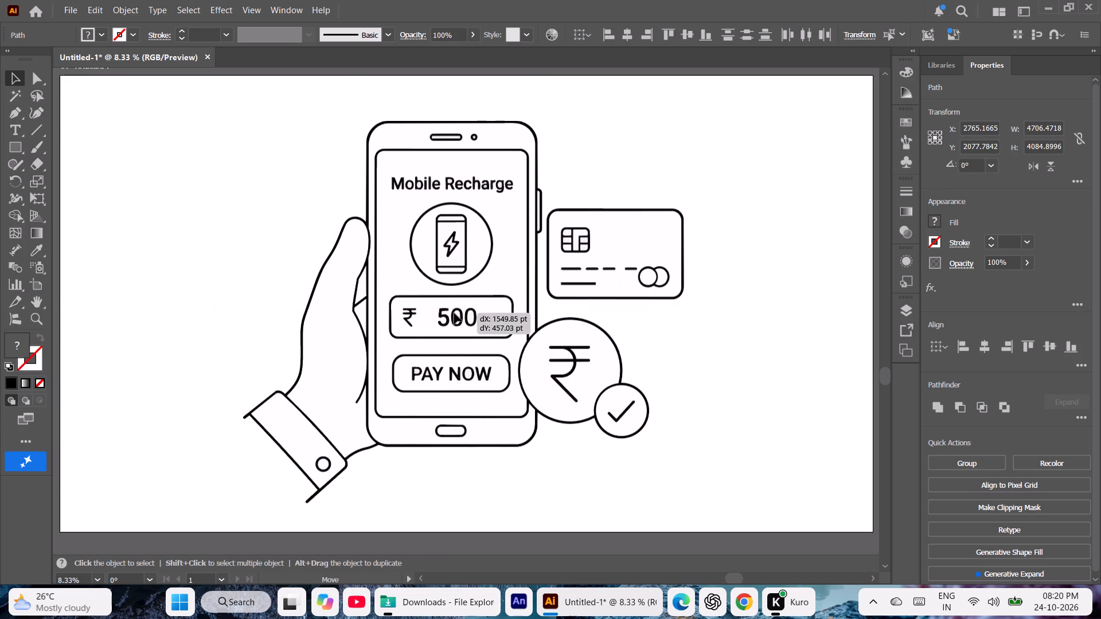
pyautogui.click(799, 284)
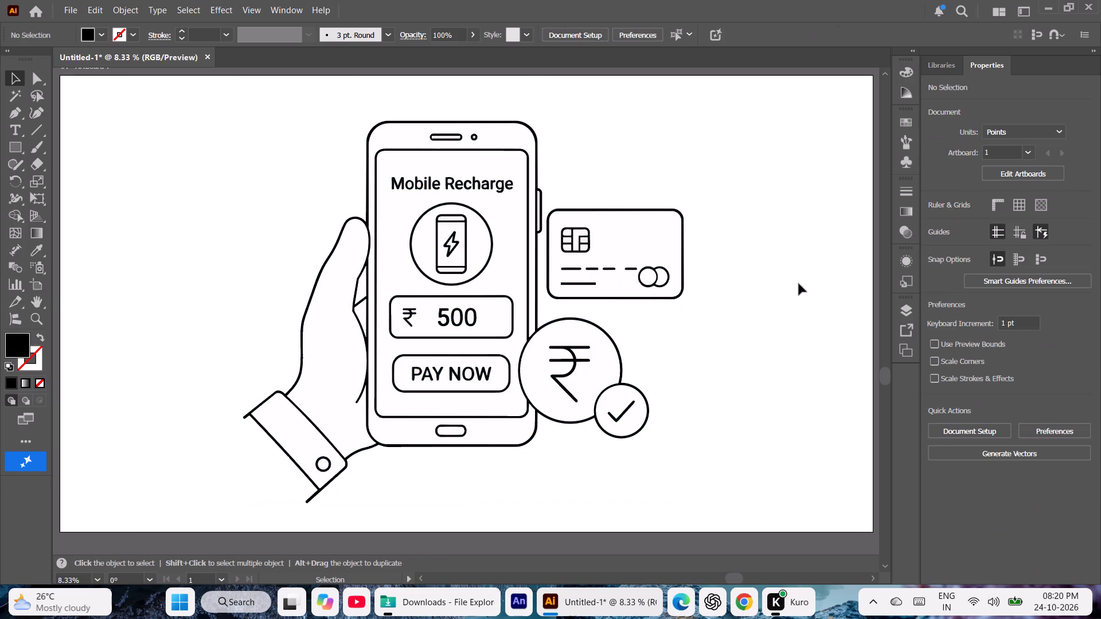
# Save the document in the Downloads folder as an EPS file named mobile recharge, using the Illustrator 10 EPS version.
pyautogui.hotkey('ctrl', 's')
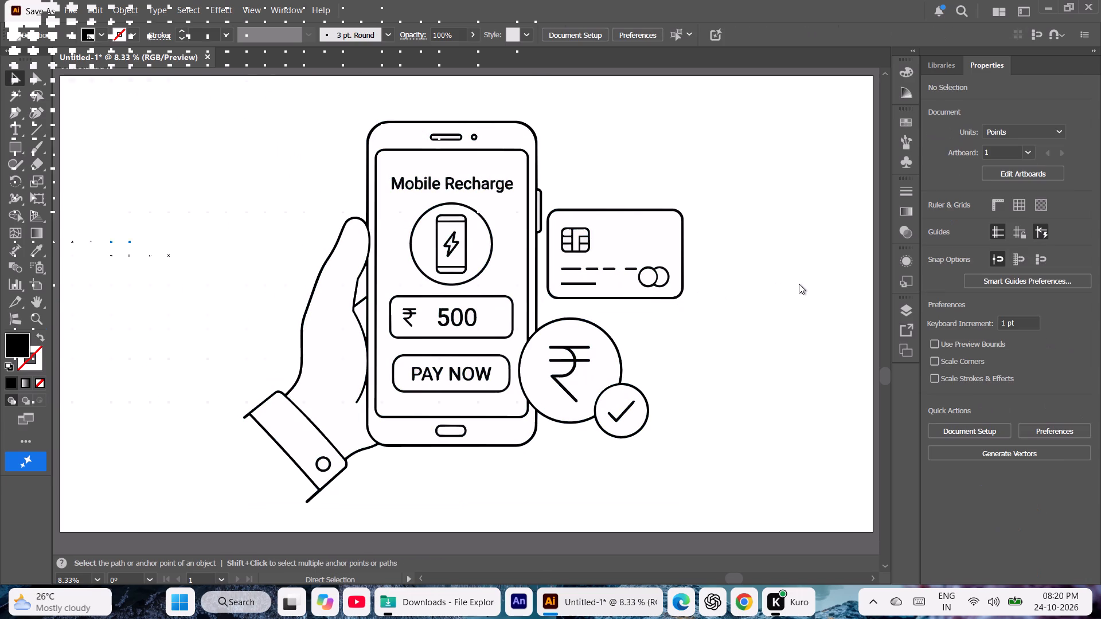
pyautogui.click(72, 158)
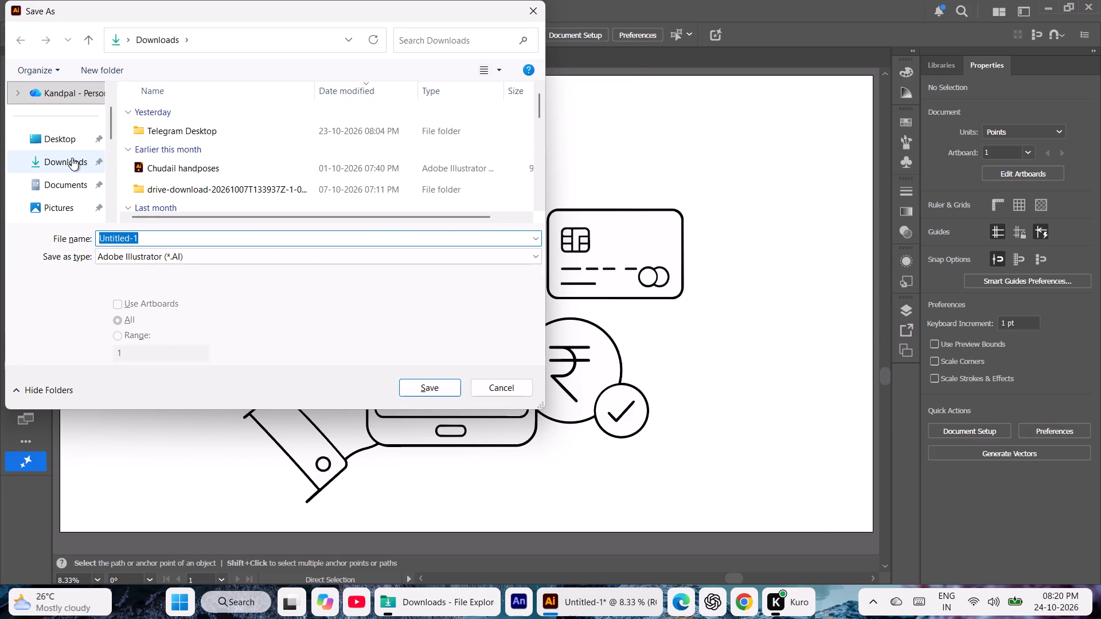
pyautogui.click(142, 240)
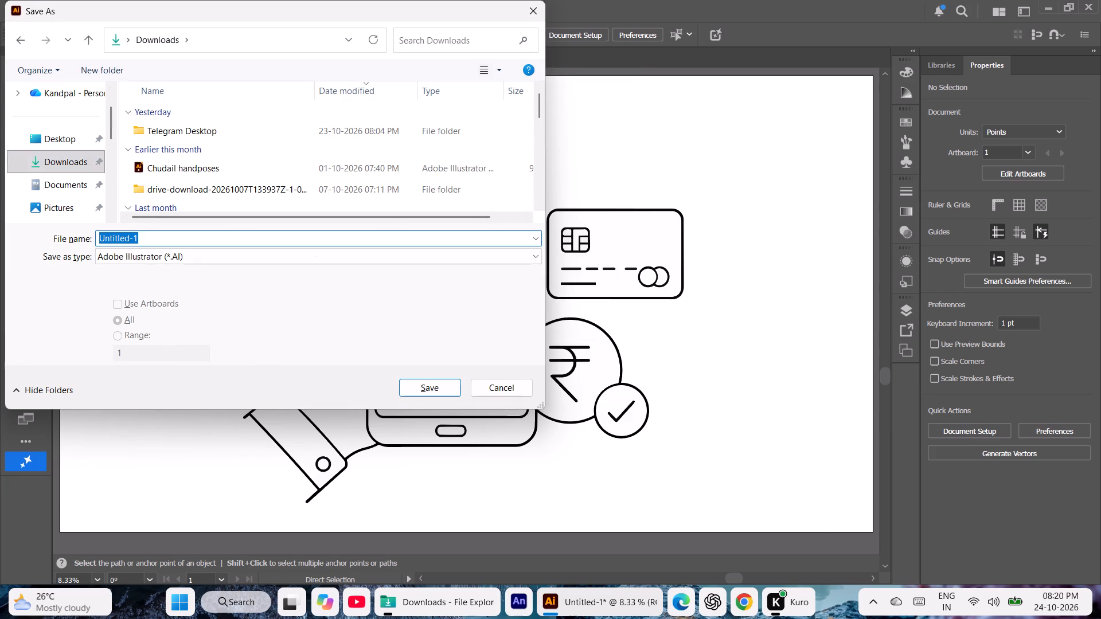
pyautogui.press('BackSpace')
pyautogui.write('mobile r')
pyautogui.write('echarge')
pyautogui.press('space')
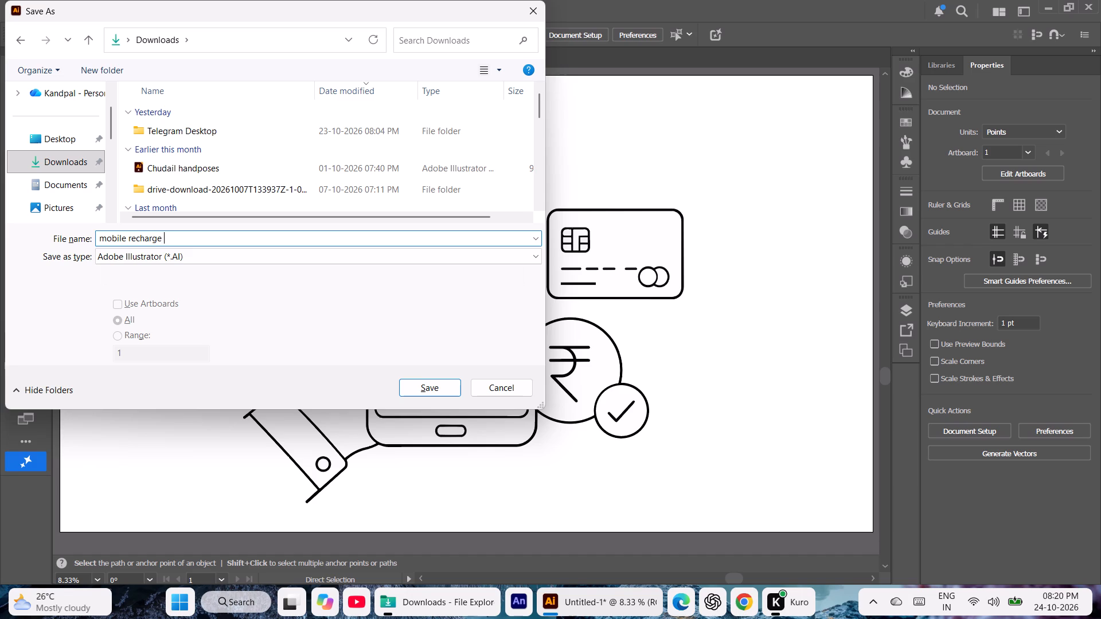
pyautogui.click(171, 260)
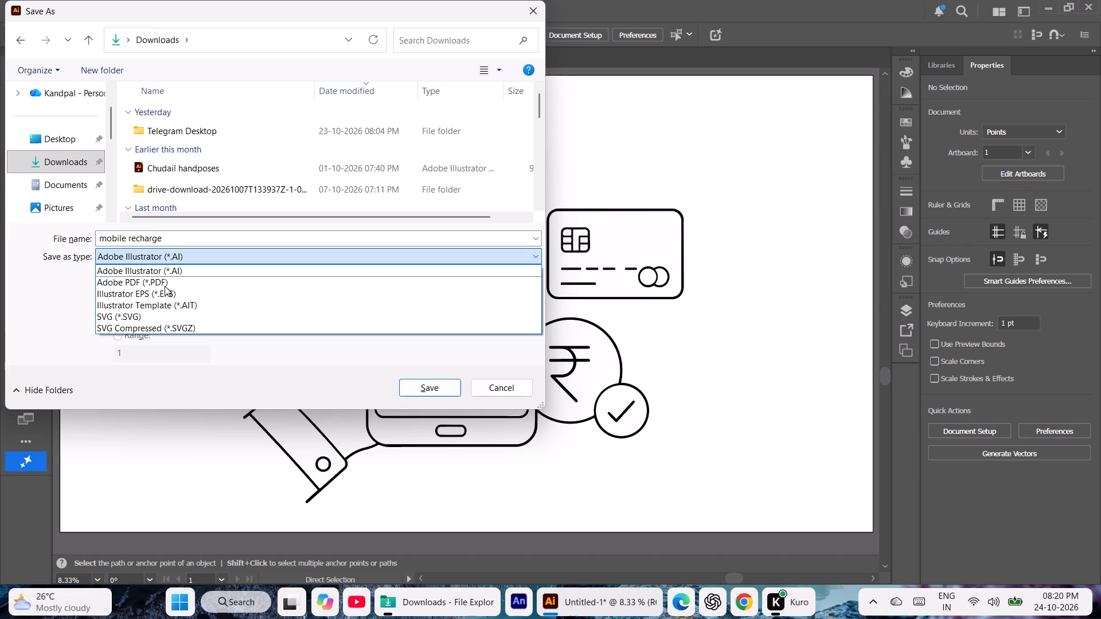
pyautogui.click(165, 288)
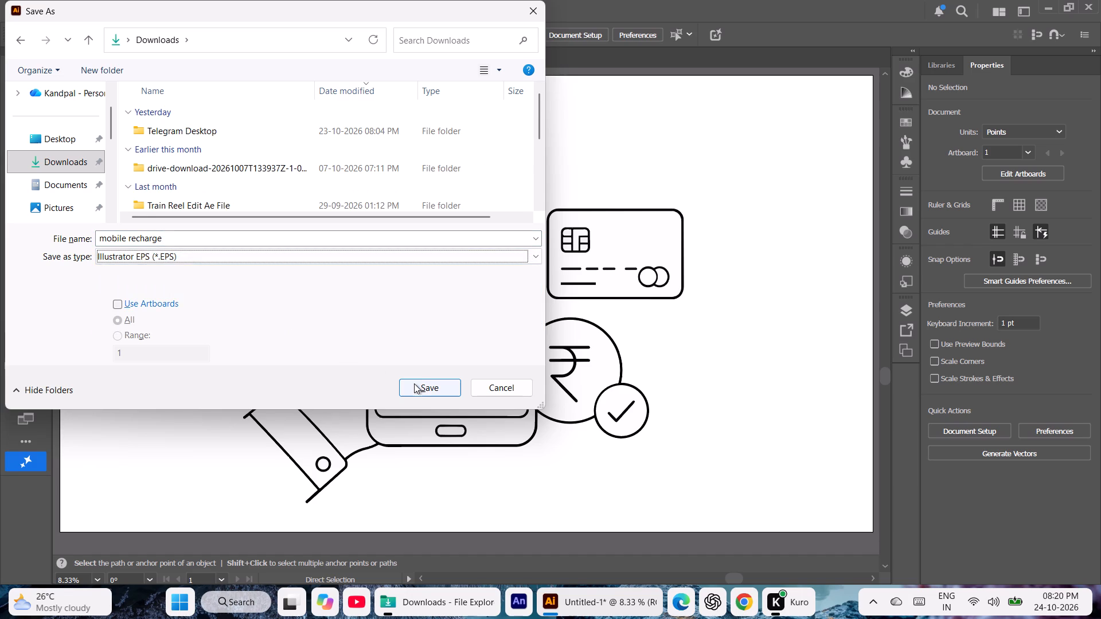
pyautogui.click(415, 384)
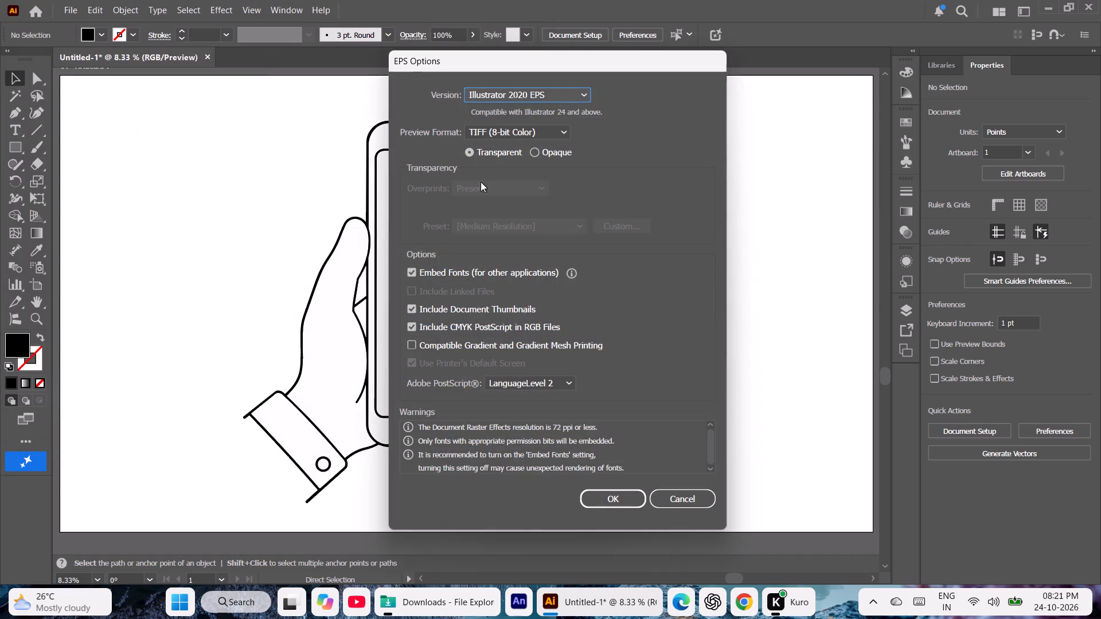
pyautogui.click(563, 95)
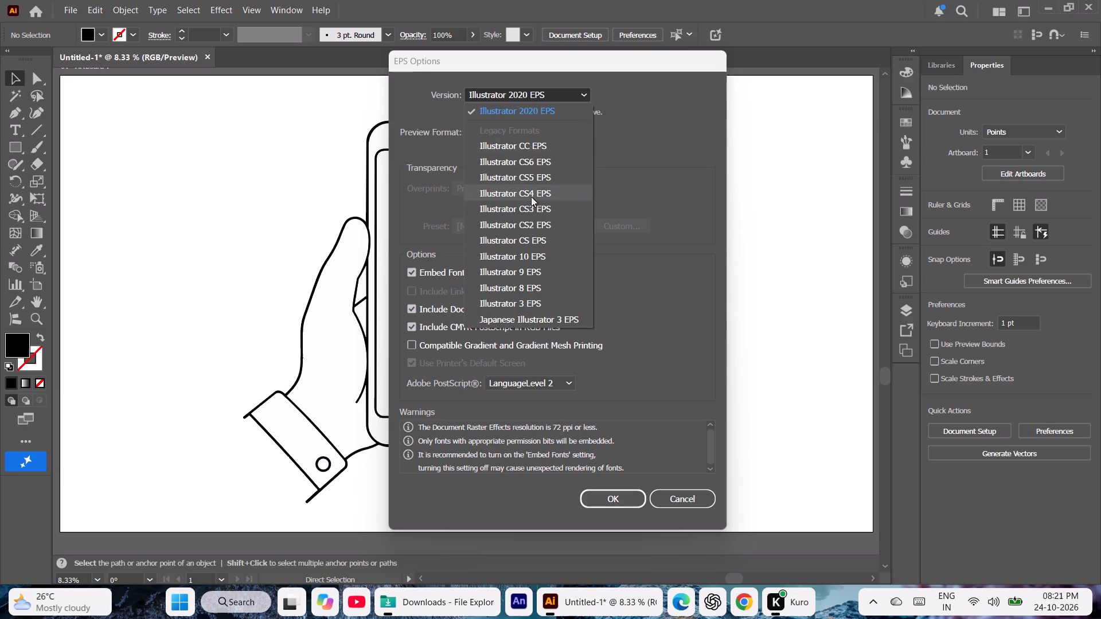
pyautogui.click(529, 257)
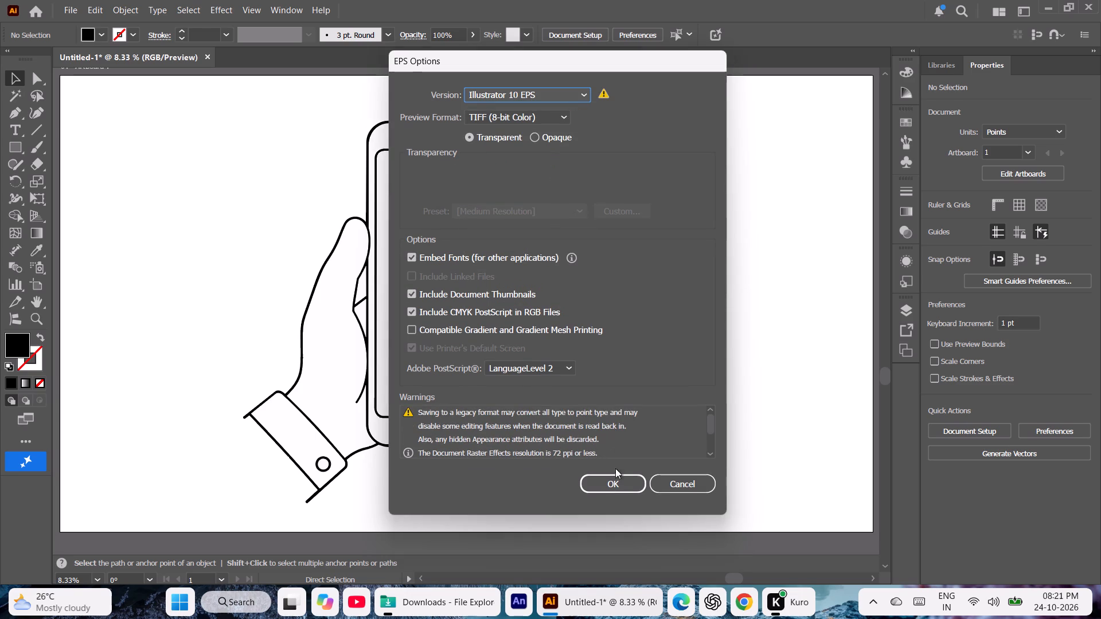
pyautogui.click(616, 478)
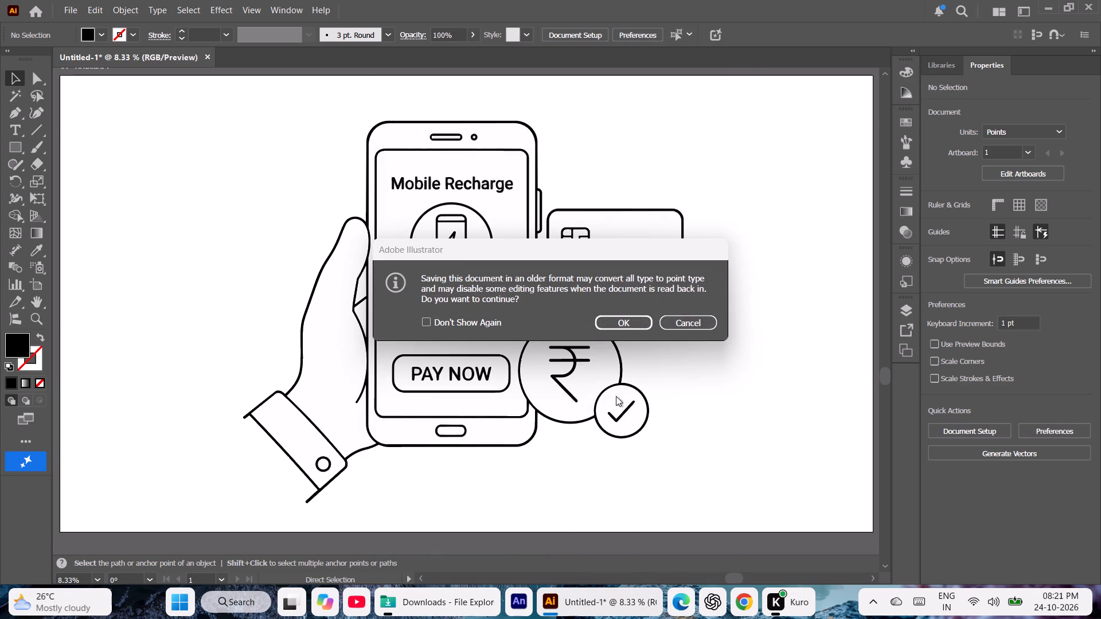
pyautogui.click(621, 320)
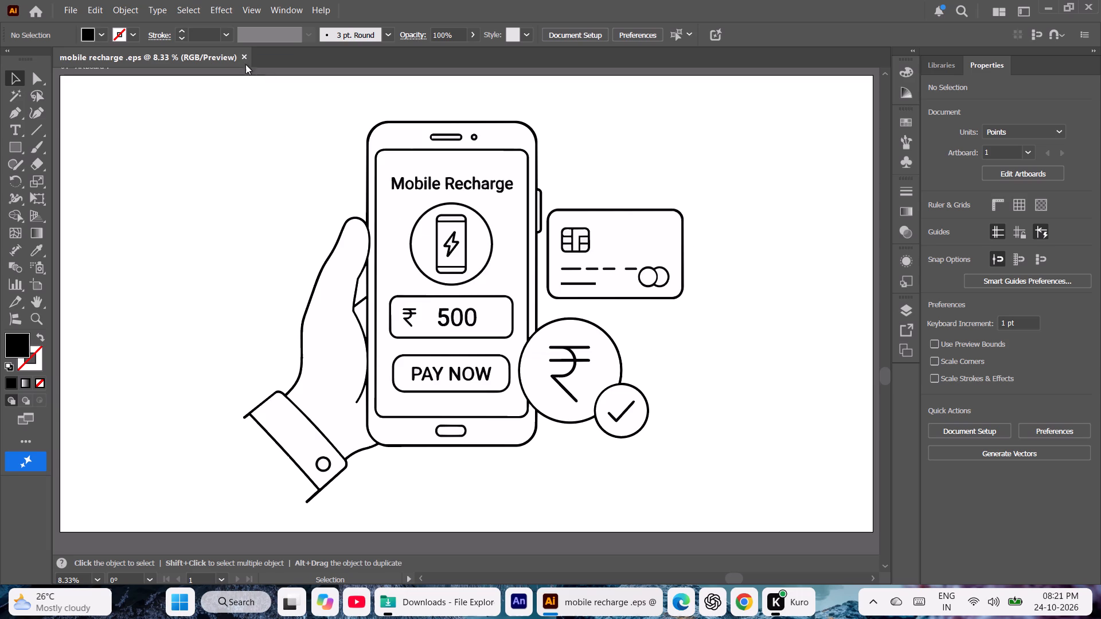
# Close the saved mobile recharge file and create a new 1920 x 1080 pt RGB document.
pyautogui.click(245, 58)
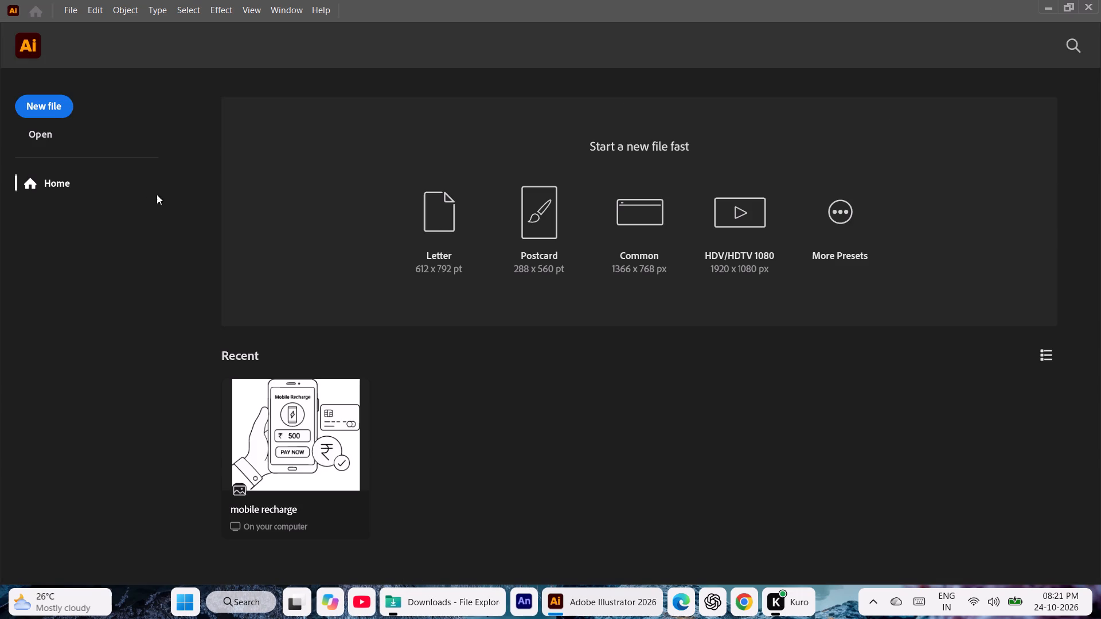
pyautogui.click(58, 110)
pyautogui.press('Return')
pyautogui.press('Return')
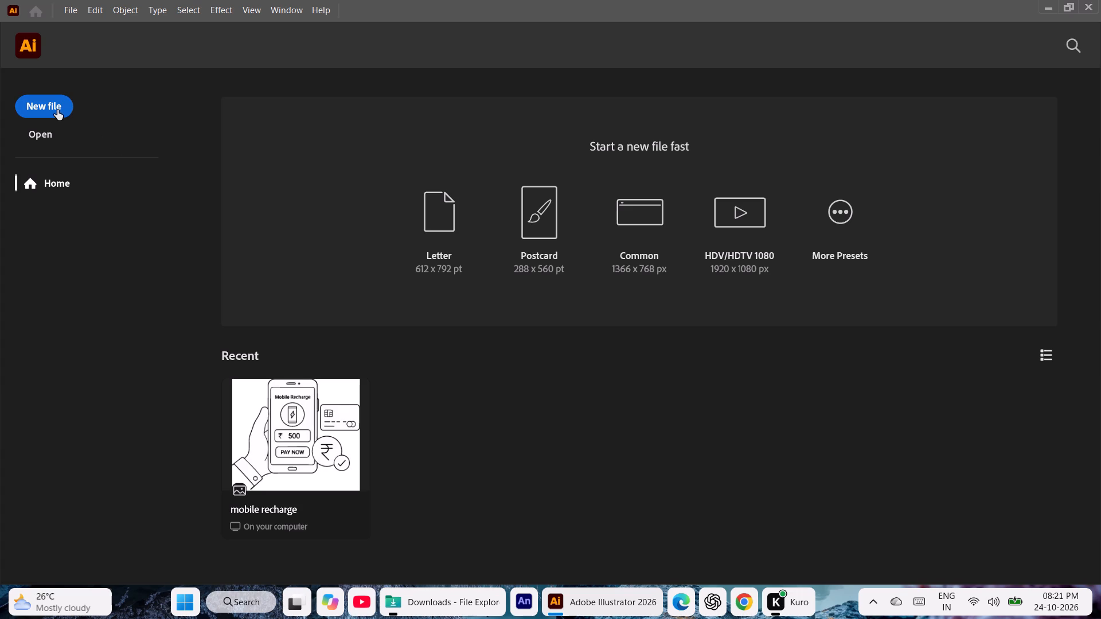
pyautogui.click(53, 104)
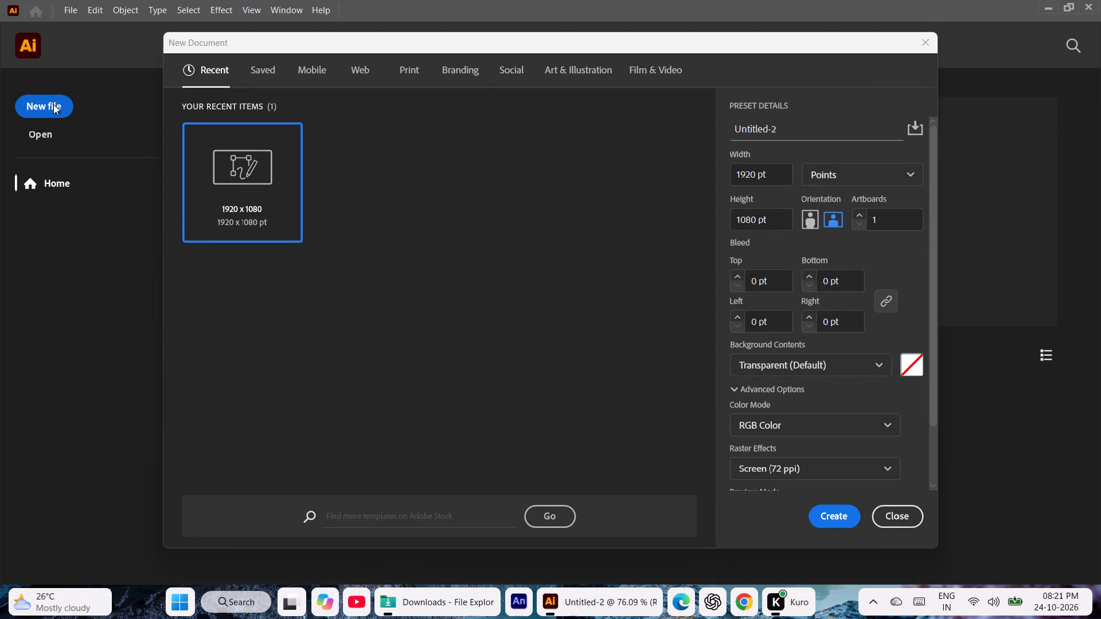
pyautogui.press('Return')
pyautogui.click(842, 516)
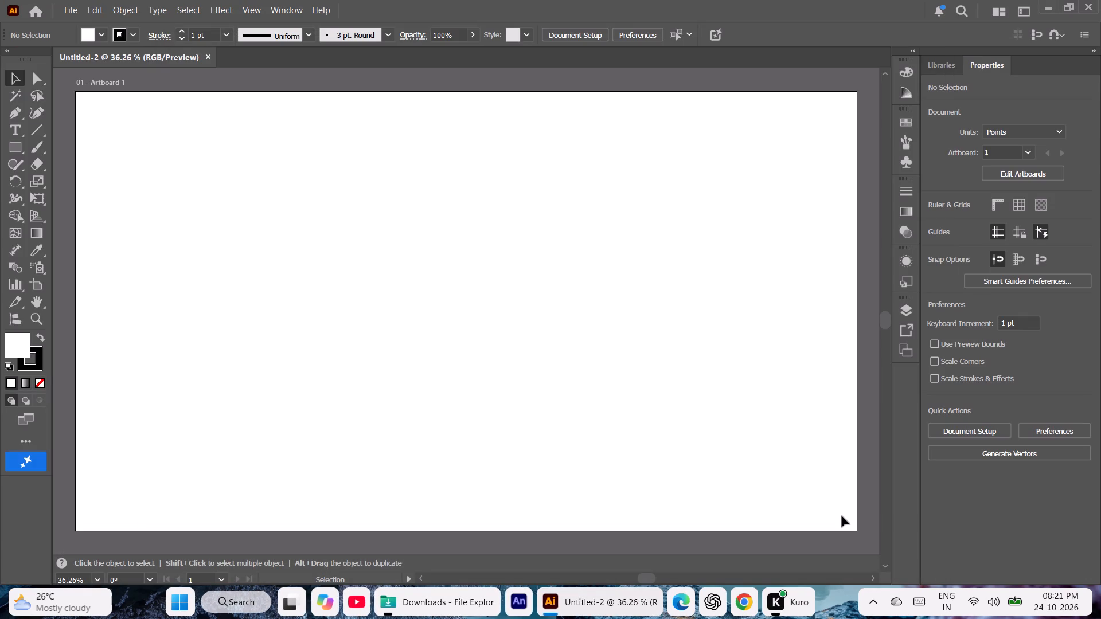
# Switch to File Explorer and delete the already traced Mobile Recharge PNG from the Downloads folder.
pyautogui.click(426, 592)
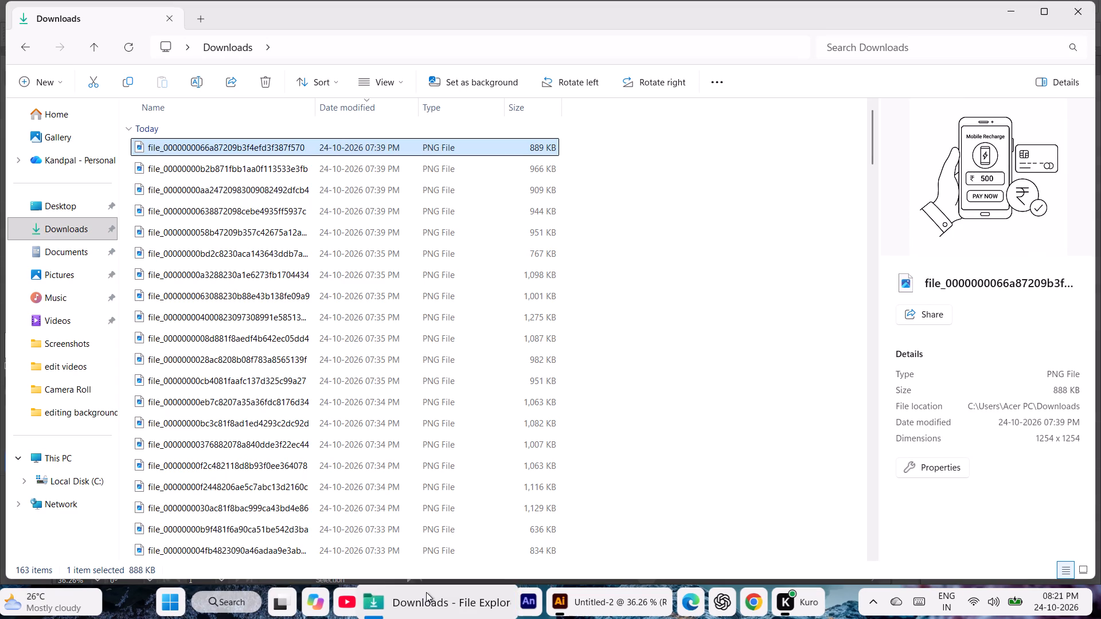
pyautogui.click(264, 83)
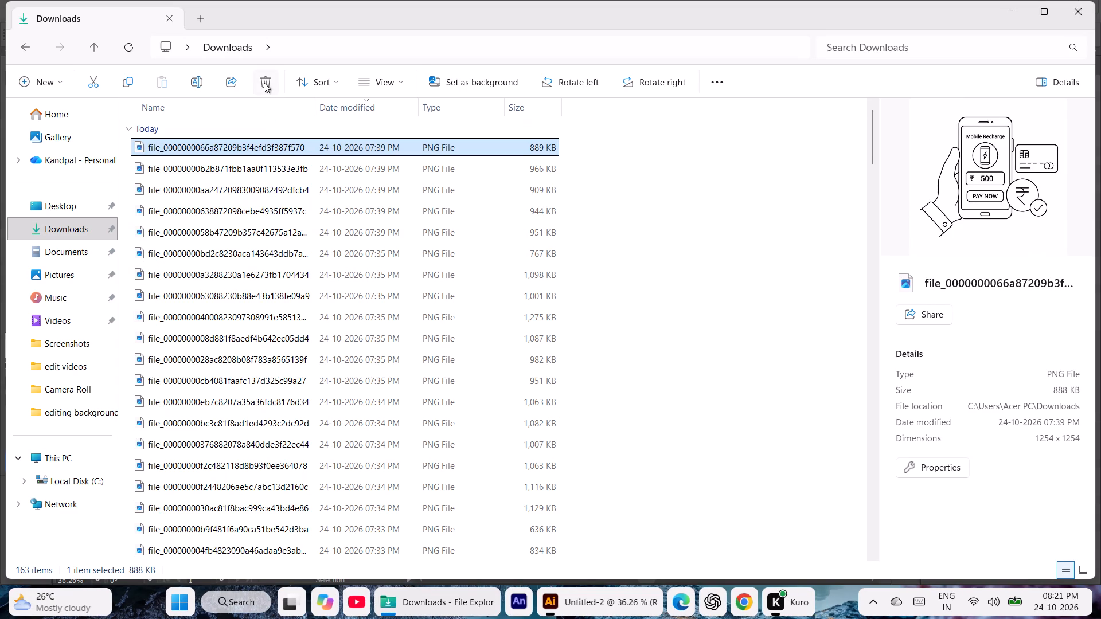
# Place the Credit Score PNG from the Downloads folder onto the blank artboard of the new Illustrator document.
pyautogui.click(251, 149)
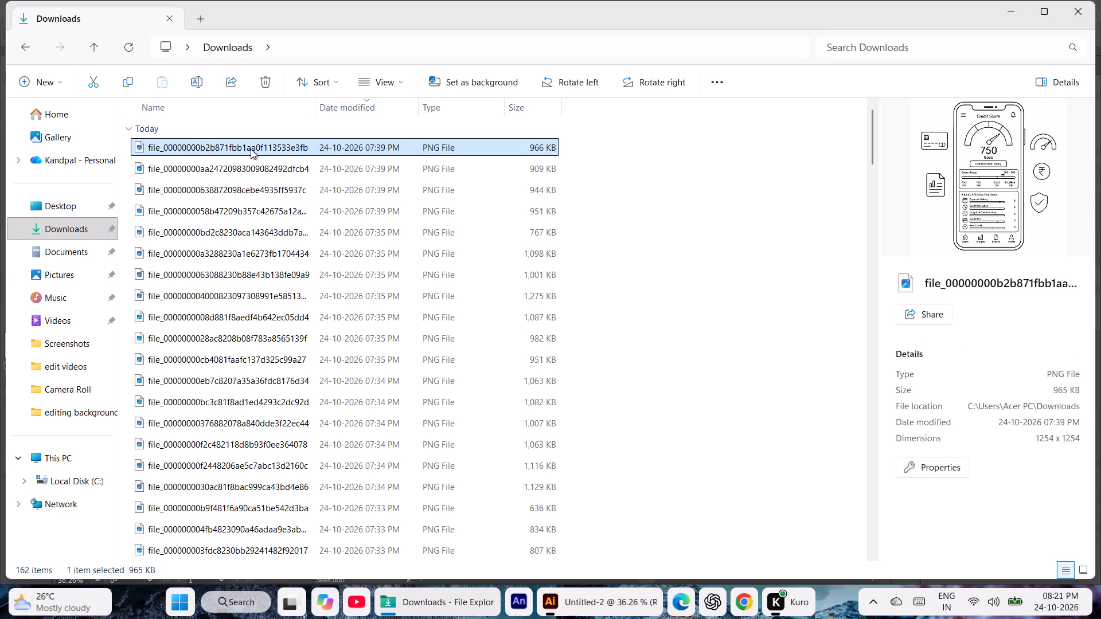
pyautogui.moveTo(251, 149); pyautogui.dragTo(562, 616)
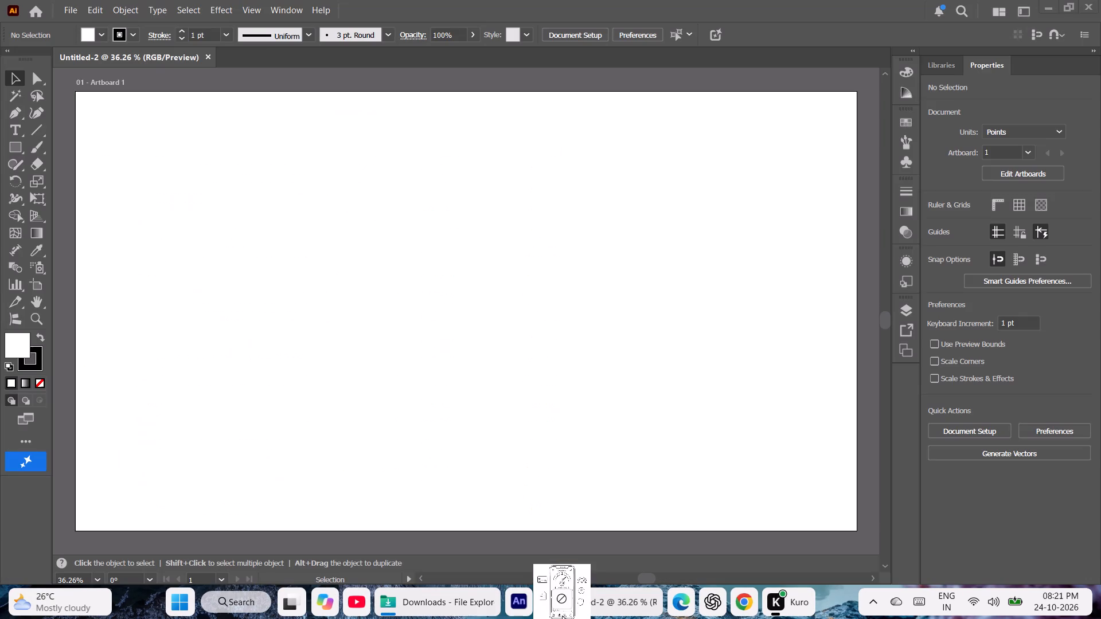
pyautogui.moveTo(562, 616); pyautogui.dragTo(470, 275)
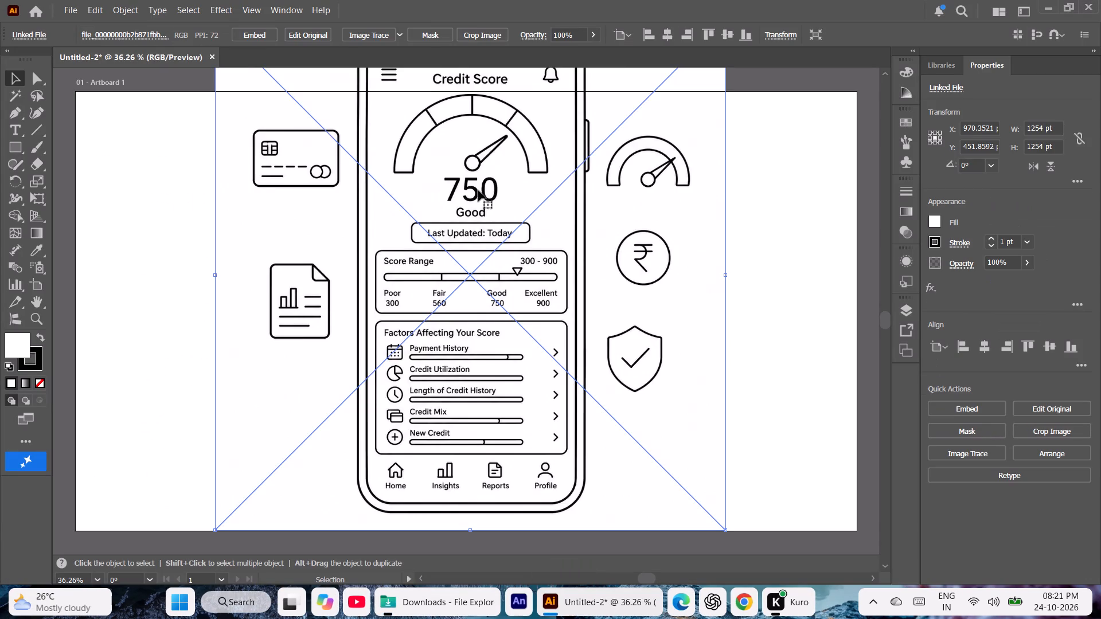
# Image-trace the placed Credit Score picture using the Low Fidelity Photo preset.
pyautogui.click(285, 13)
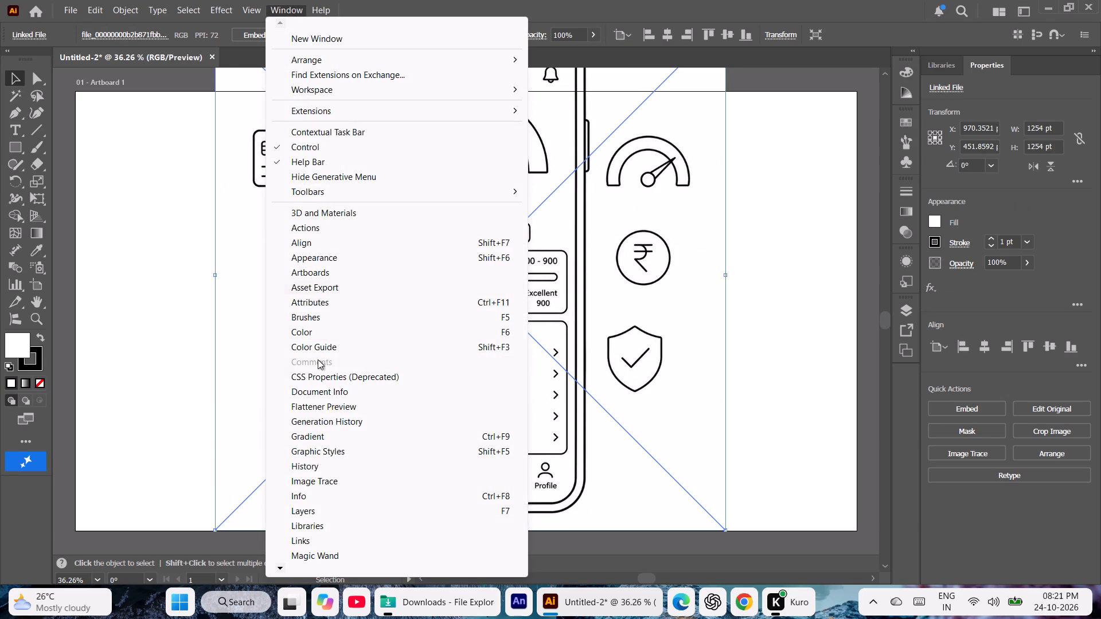
pyautogui.click(325, 478)
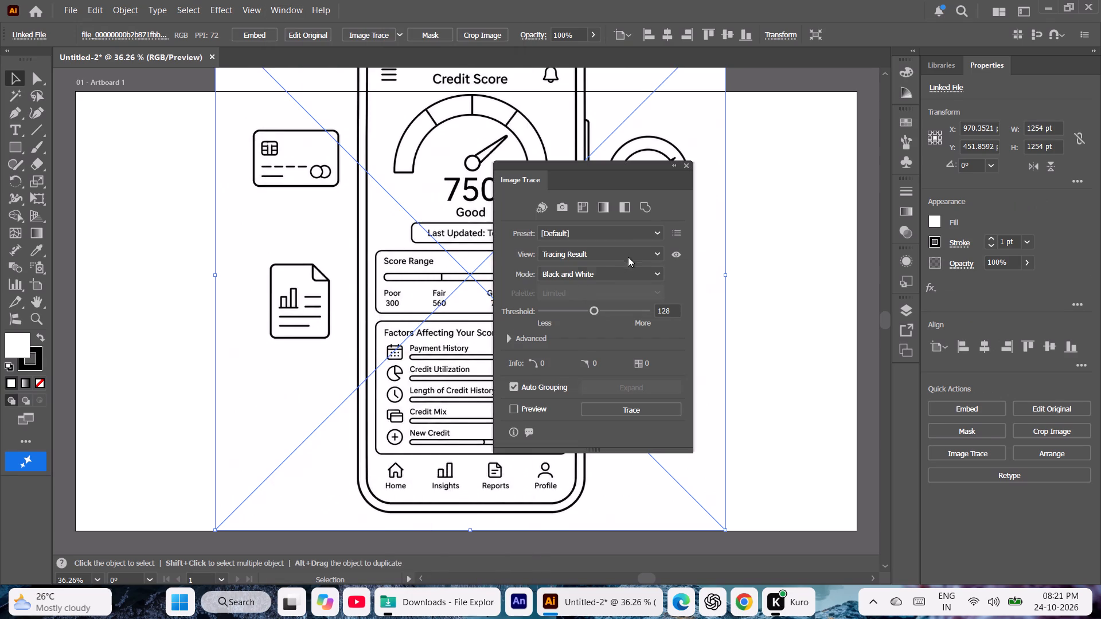
pyautogui.click(656, 233)
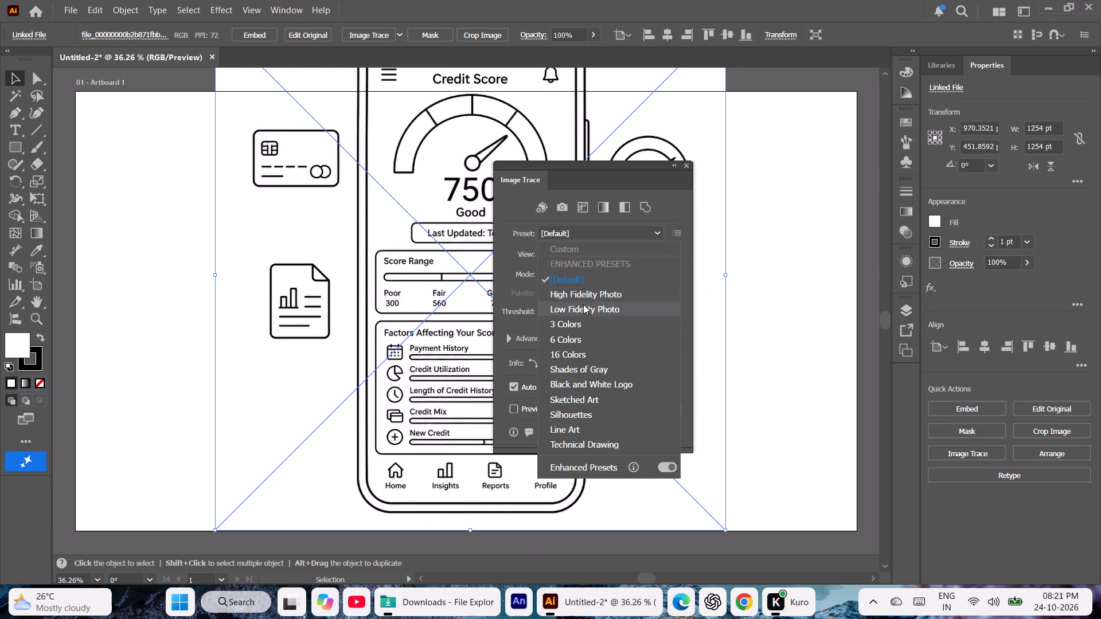
pyautogui.click(583, 304)
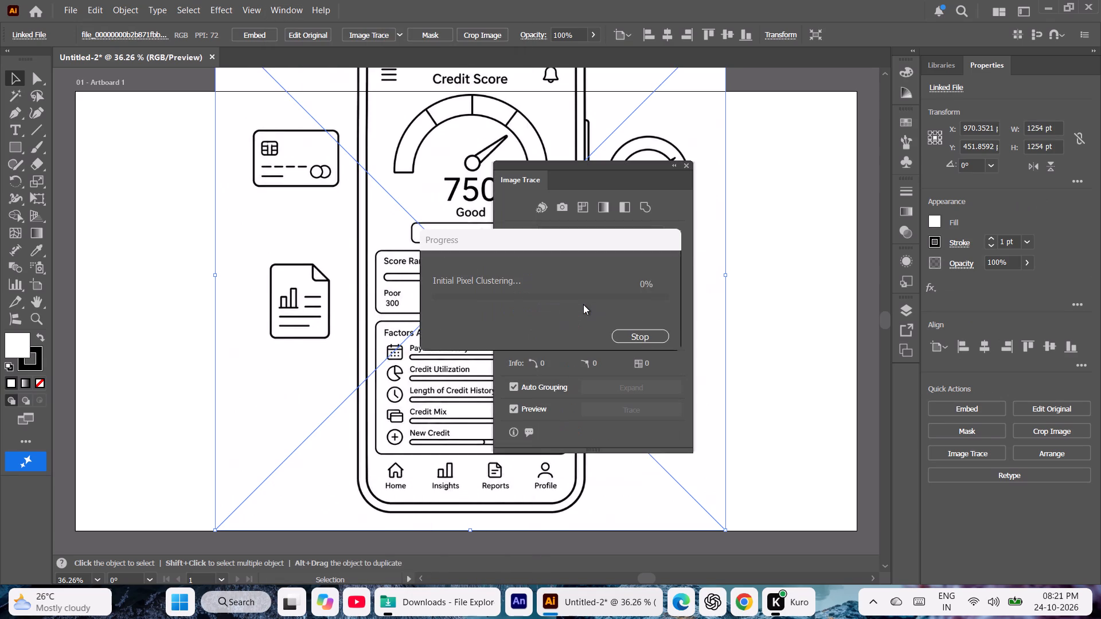
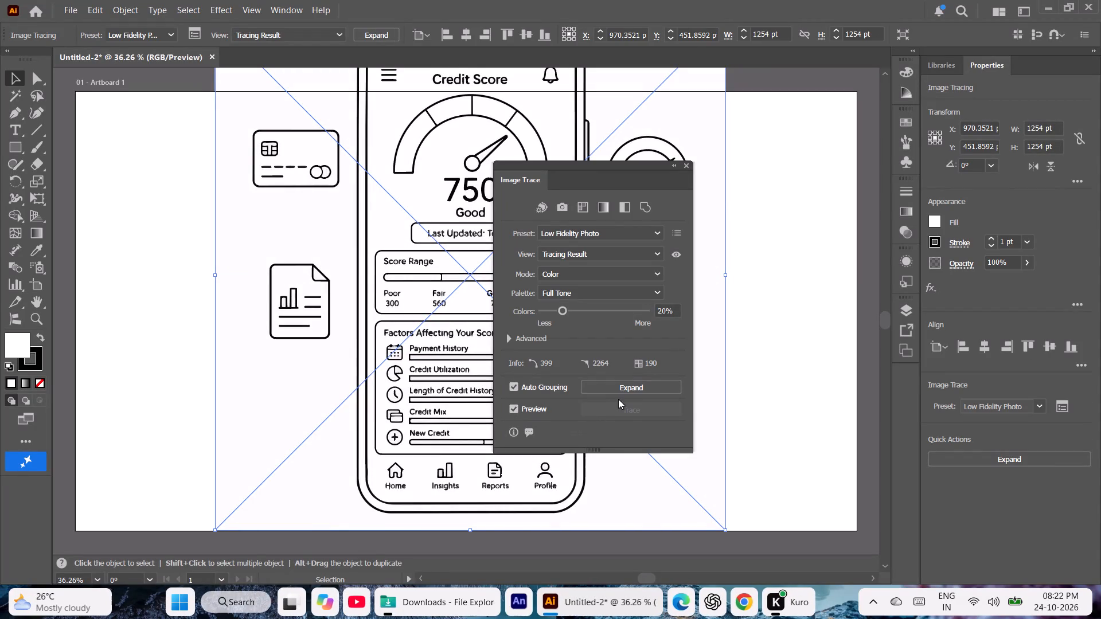
# Expand the traced Credit Score picture into vector paths and ungroup them.
pyautogui.click(619, 389)
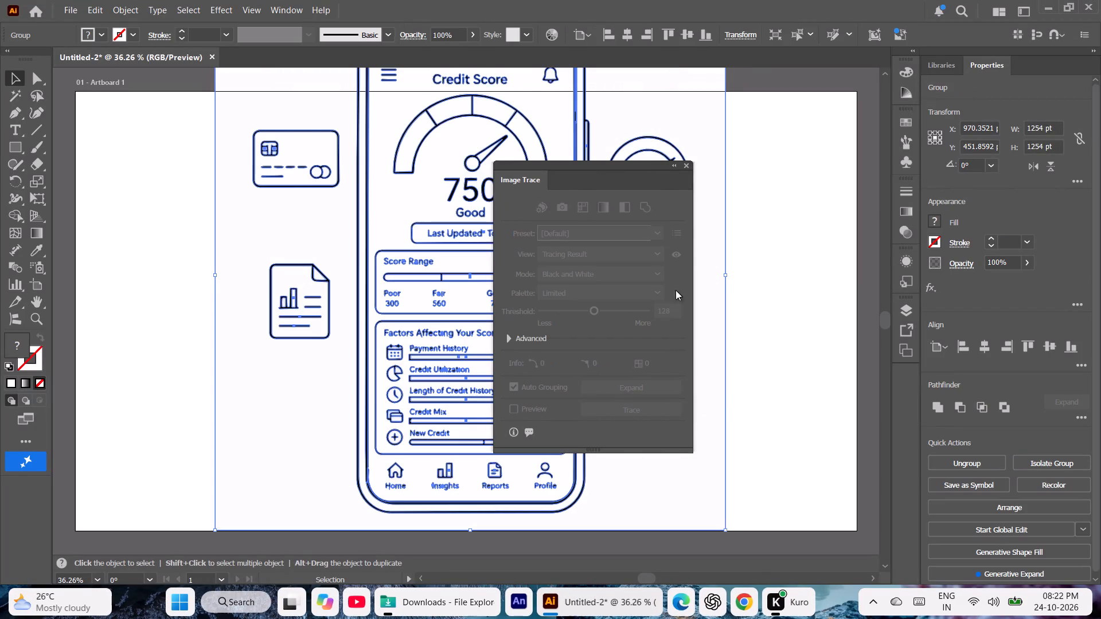
pyautogui.click(690, 164)
pyautogui.rightClick(690, 164)
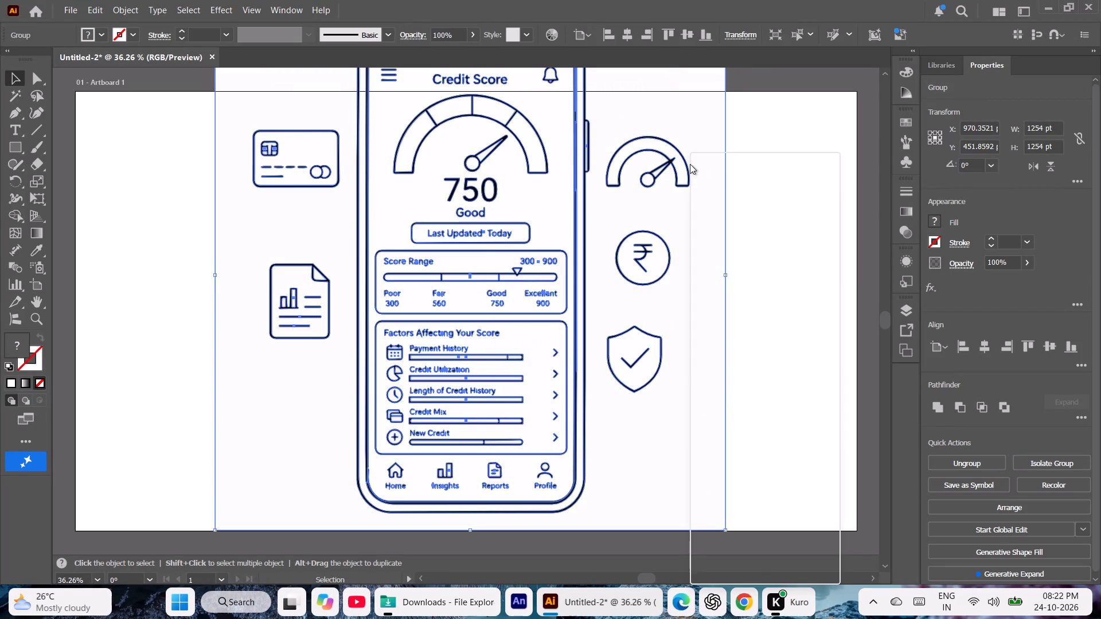
pyautogui.click(717, 351)
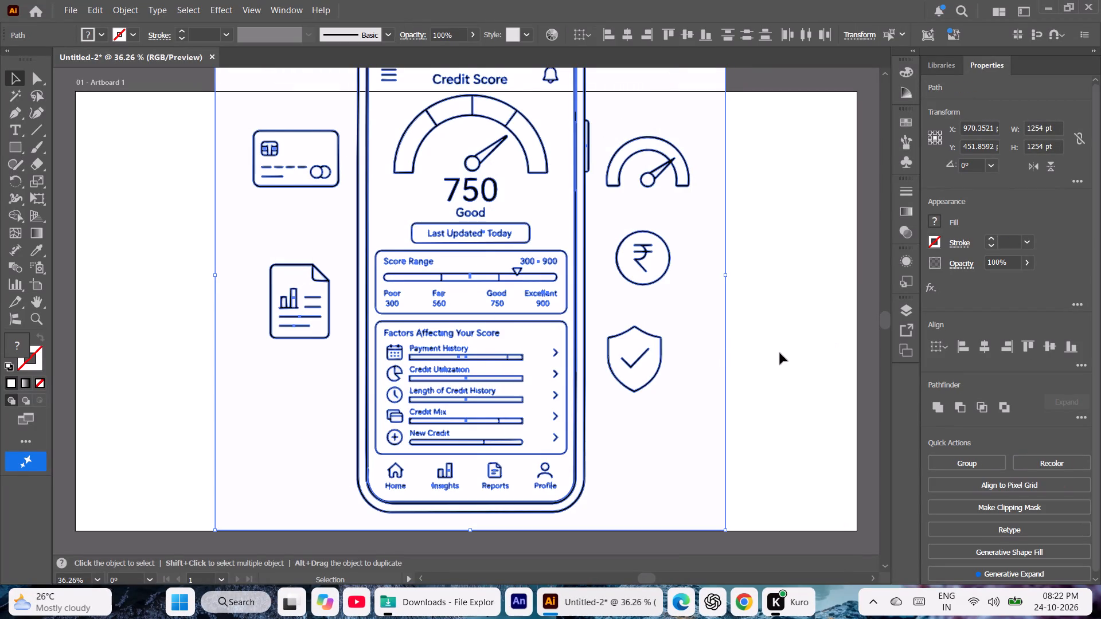
# Delete the traced background shape behind the Credit Score line art.
pyautogui.click(780, 353)
pyautogui.click(702, 347)
pyautogui.press('Delete')
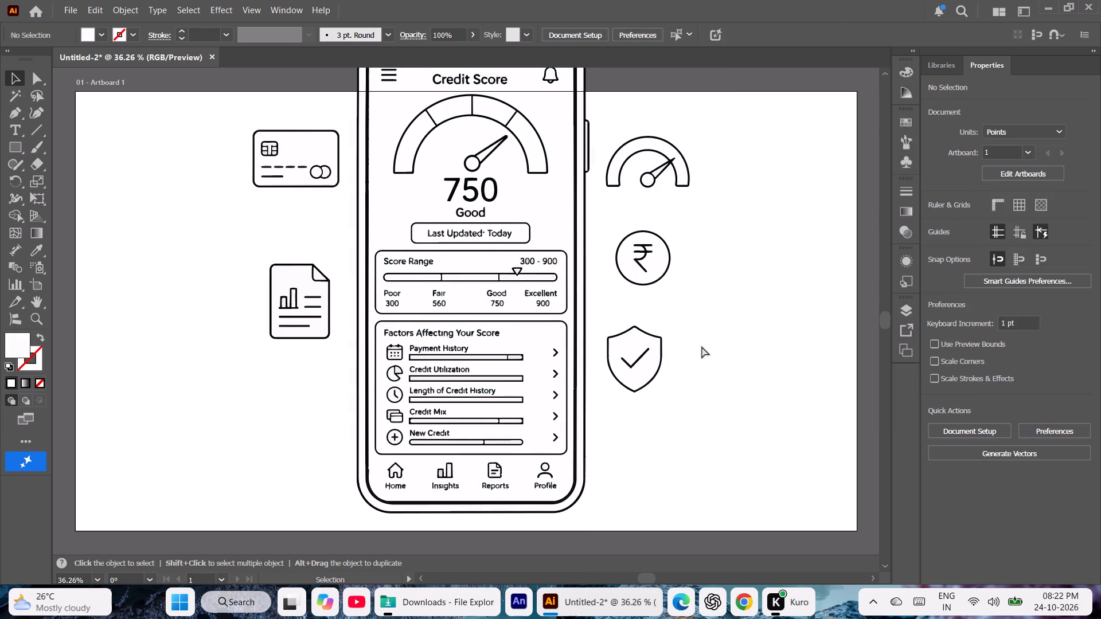
# Enlarge the artboard to about 8795 x 4947 pt, extending it from its lower-right corner.
pyautogui.hotkey('ctrl', '-')
pyautogui.hotkey('ctrl', '-')
pyautogui.hotkey('ctrl', '-')
pyautogui.hotkey('ctrl', '-')
pyautogui.hotkey('ctrl', '-')
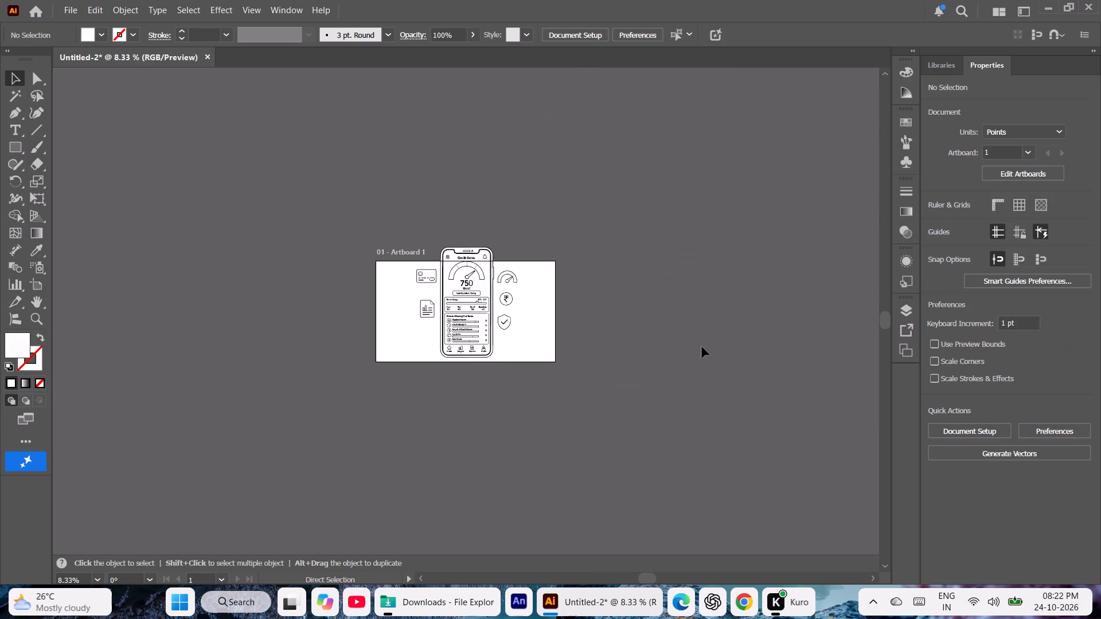
pyautogui.click(37, 281)
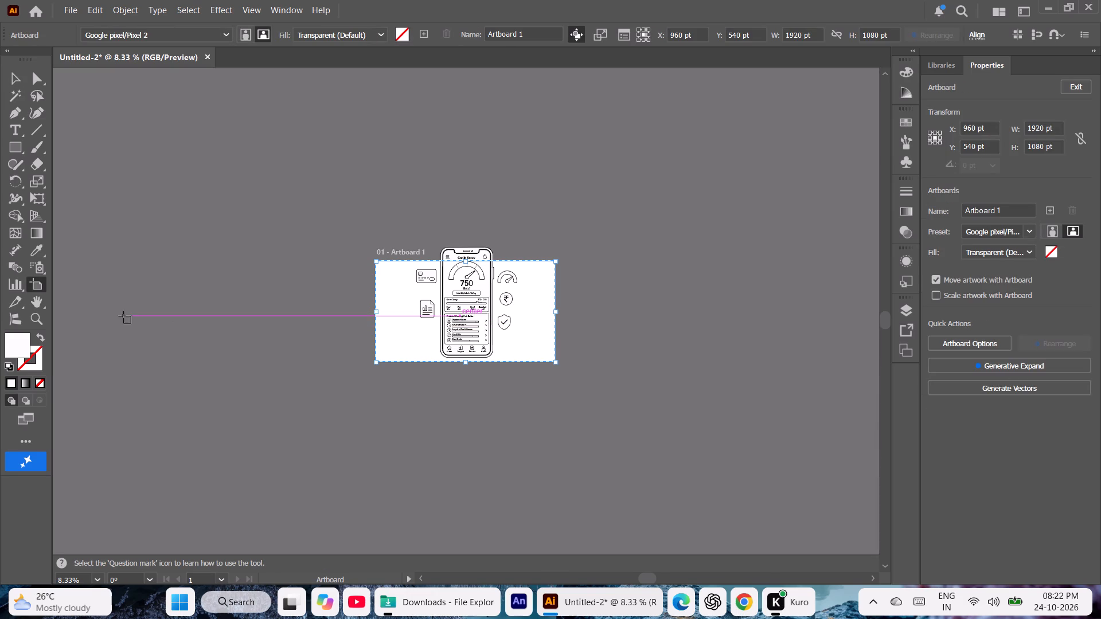
pyautogui.click(37, 307)
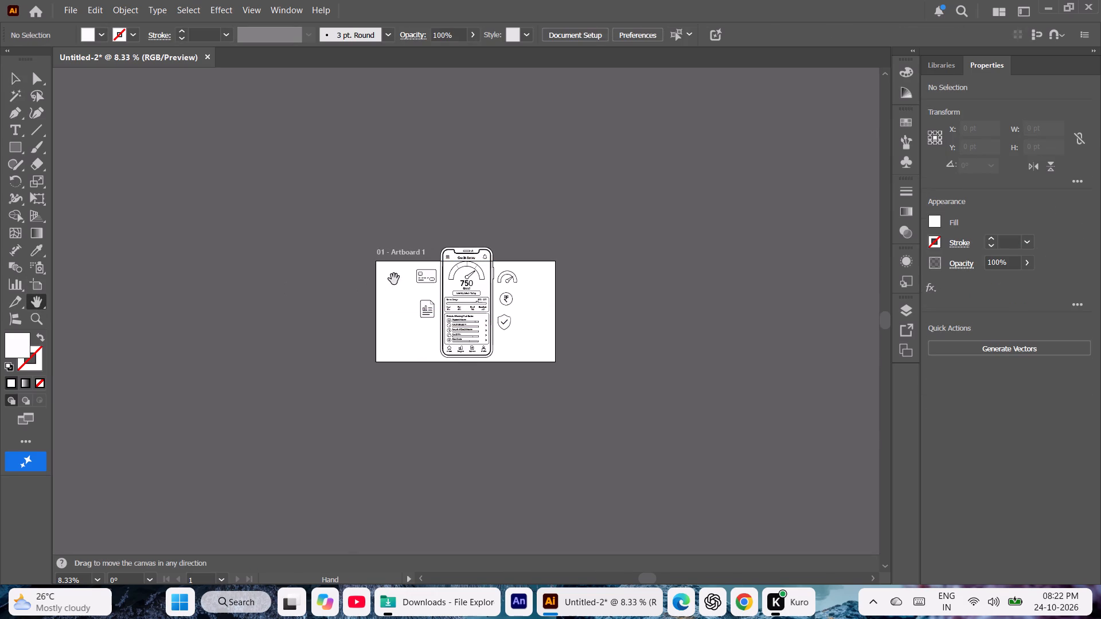
pyautogui.moveTo(394, 279); pyautogui.dragTo(74, 95)
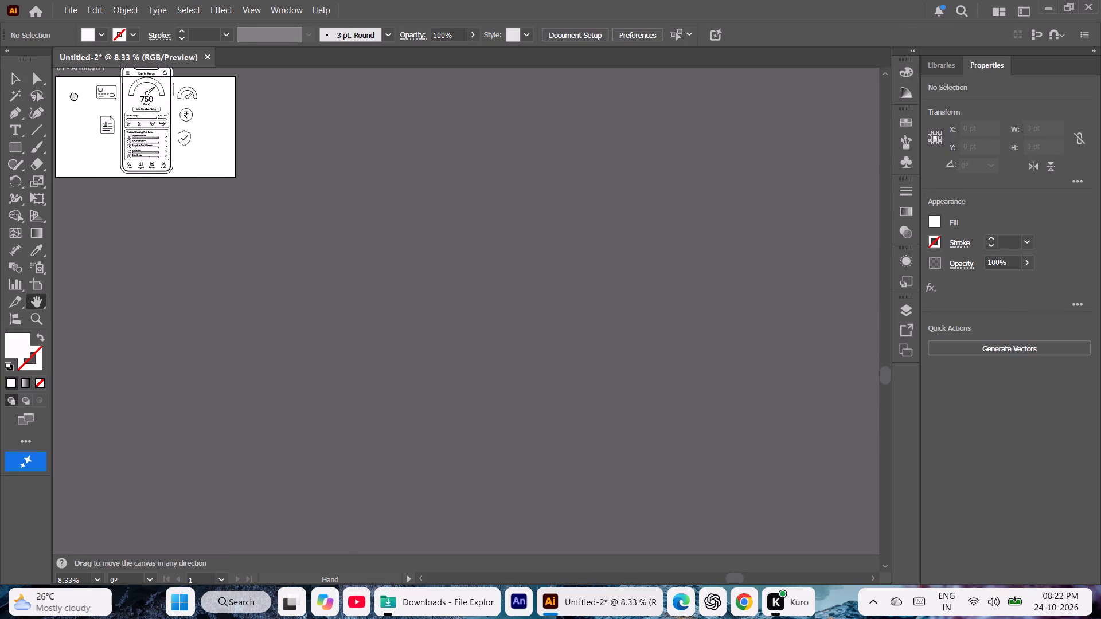
pyautogui.moveTo(74, 95); pyautogui.dragTo(74, 94)
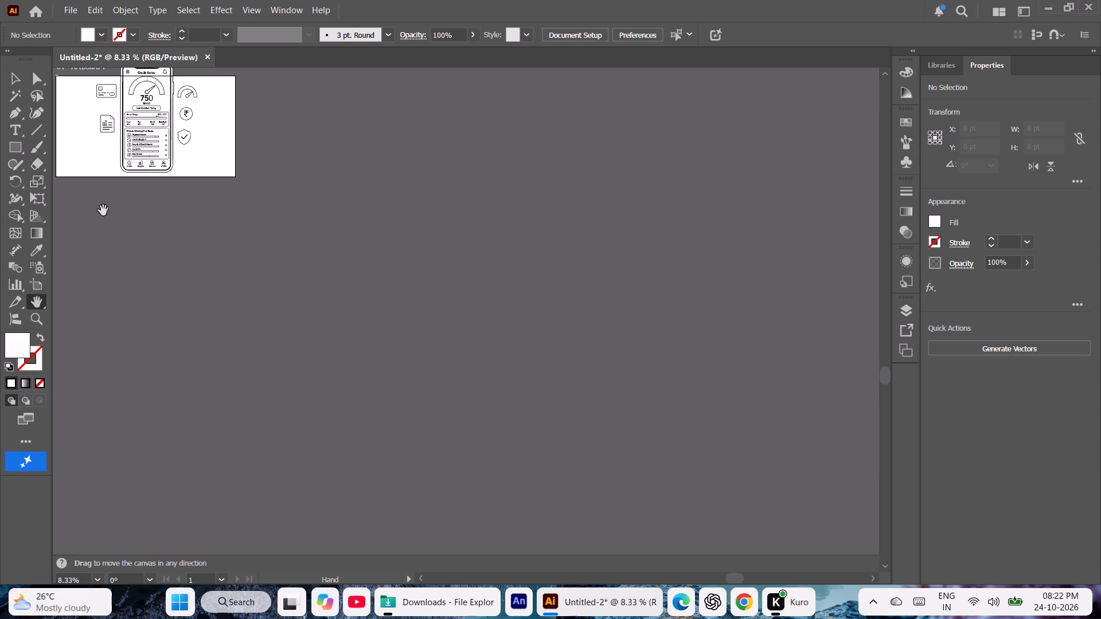
pyautogui.click(37, 287)
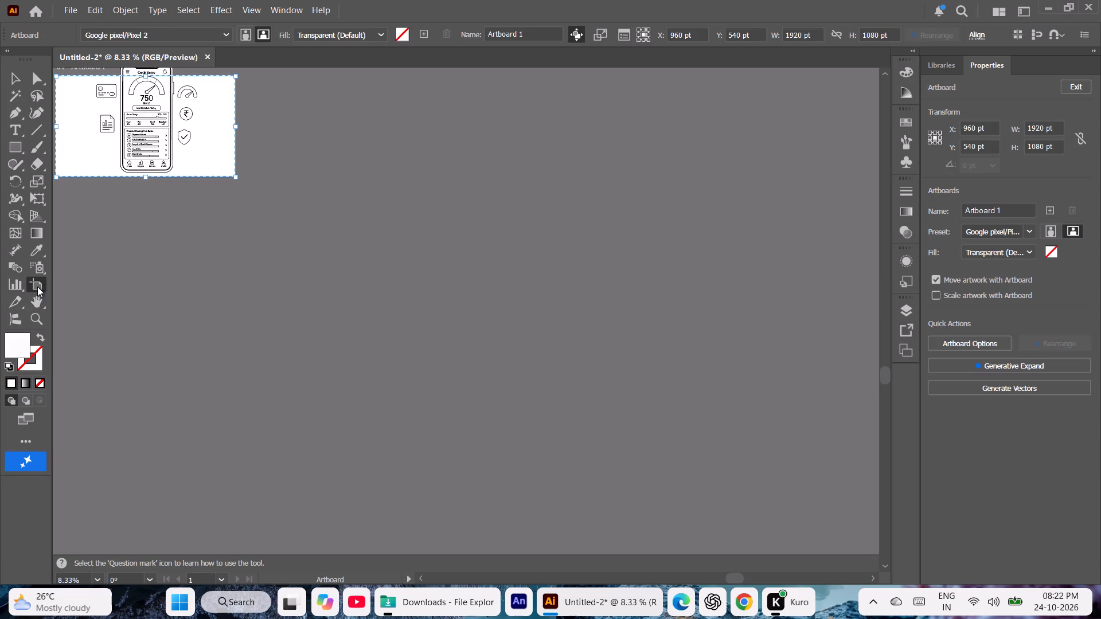
pyautogui.keyDown('shift'); pyautogui.click(236, 175); pyautogui.keyUp('shift')
pyautogui.keyDown('shift'); pyautogui.moveTo(236, 175); pyautogui.dragTo(463, 345); pyautogui.keyUp('shift')
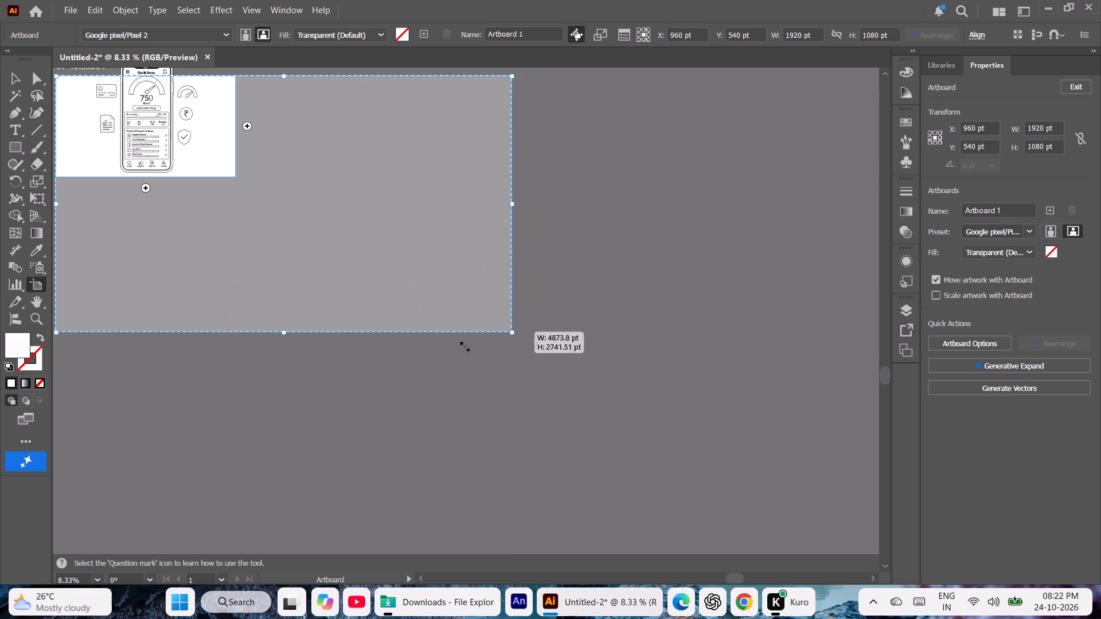
pyautogui.keyDown('shift'); pyautogui.moveTo(463, 345); pyautogui.dragTo(858, 530); pyautogui.keyUp('shift')
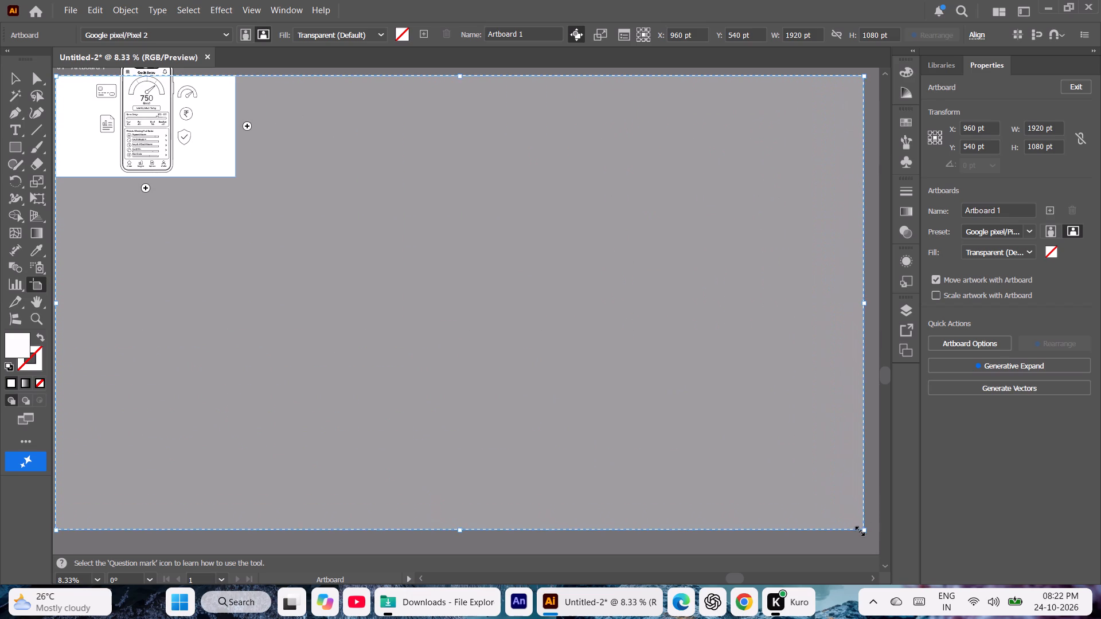
pyautogui.keyDown('shift'); pyautogui.moveTo(858, 530); pyautogui.dragTo(865, 538); pyautogui.keyUp('shift')
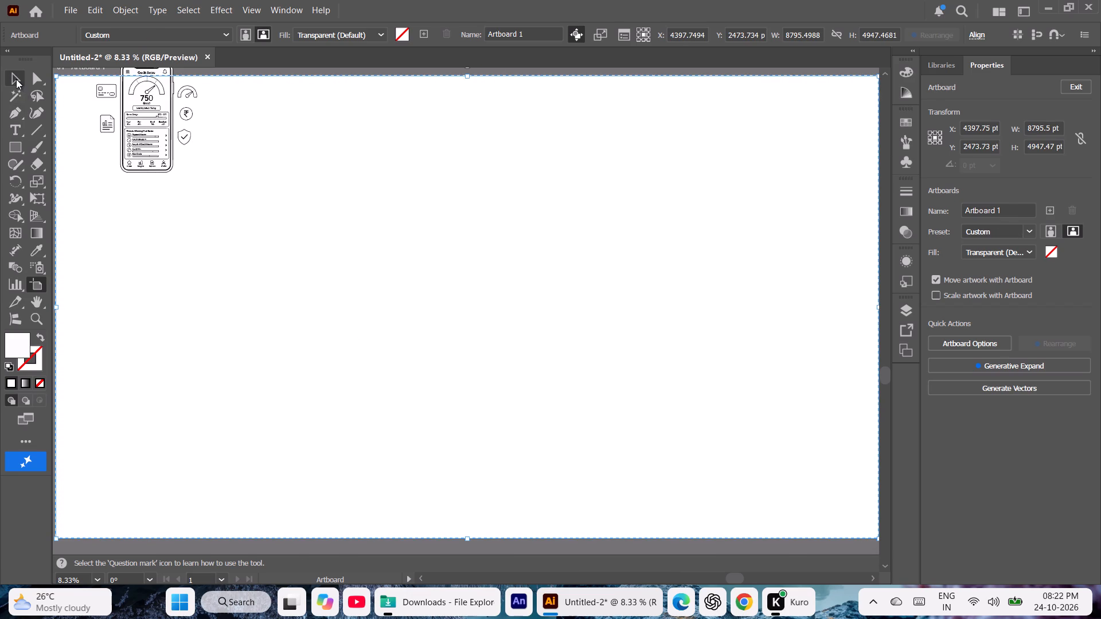
# Select all the Credit Score artwork and scale it up proportionally to about 3028 x 3333 pt.
pyautogui.click(16, 79)
pyautogui.hotkey('ctrl', 'a')
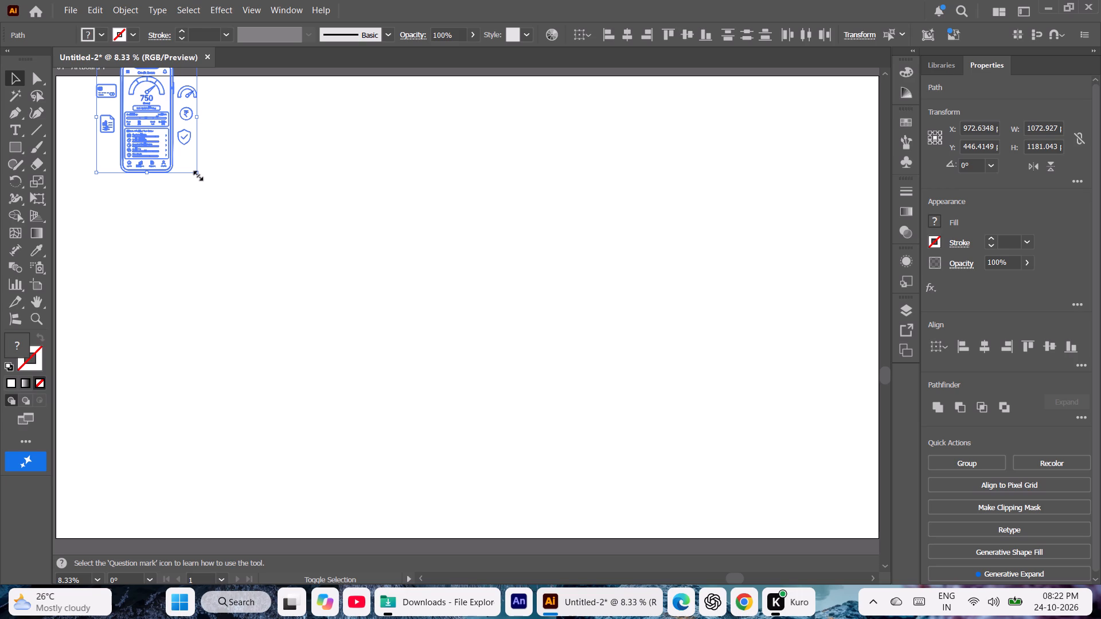
pyautogui.keyDown('ctrl'); pyautogui.keyDown('shift'); pyautogui.scroll(1, 197, 174); pyautogui.keyUp('shift'); pyautogui.keyUp('ctrl')
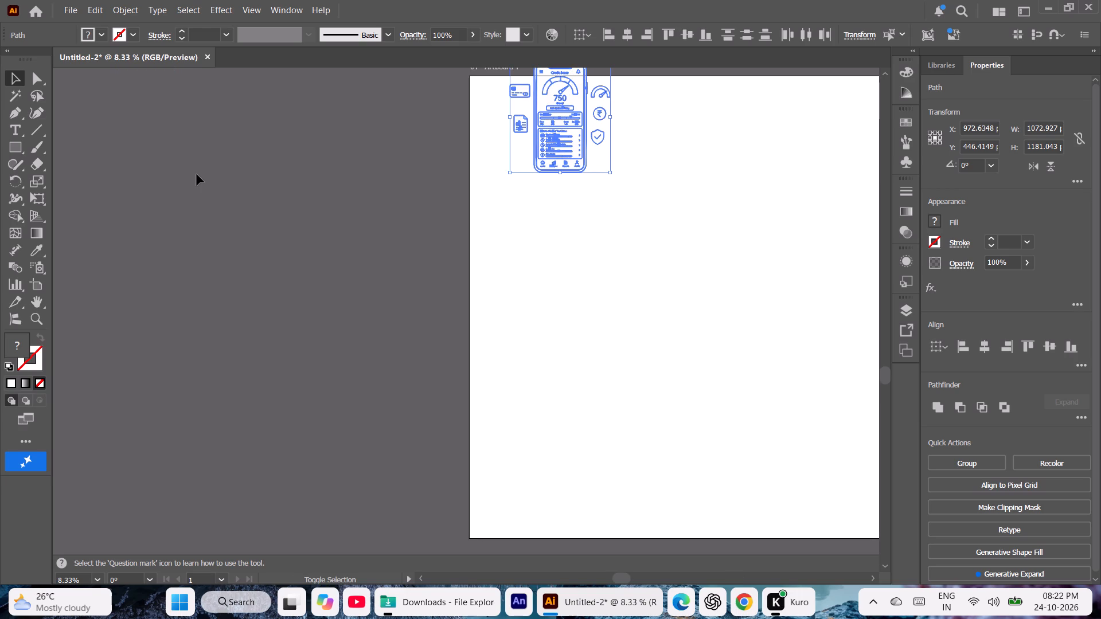
pyautogui.click(872, 578)
pyautogui.doubleClick(872, 578)
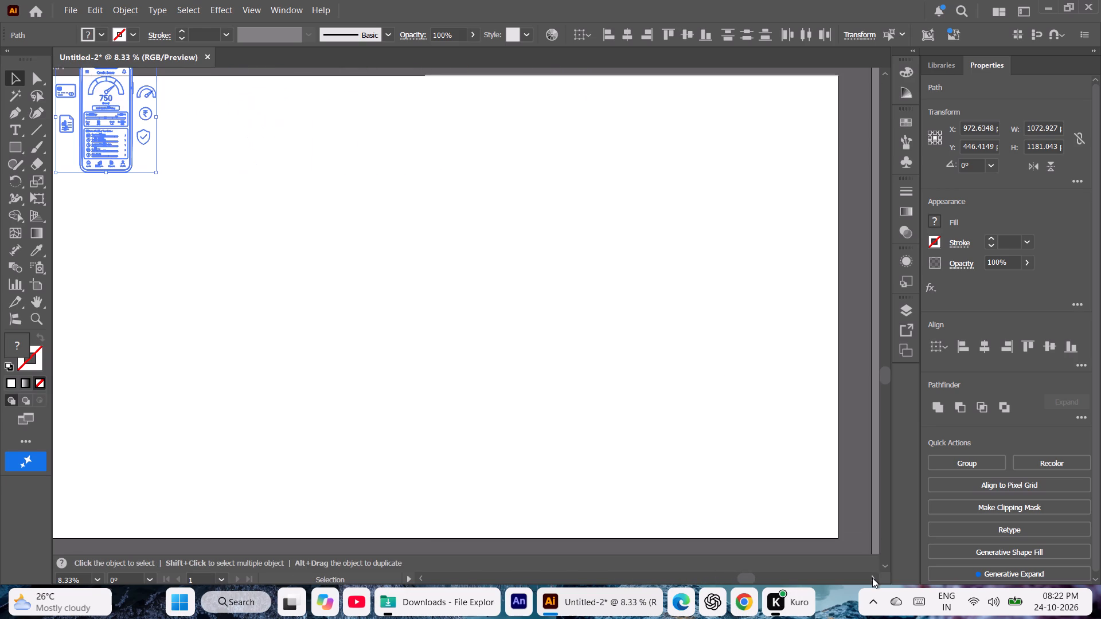
pyautogui.click(415, 579)
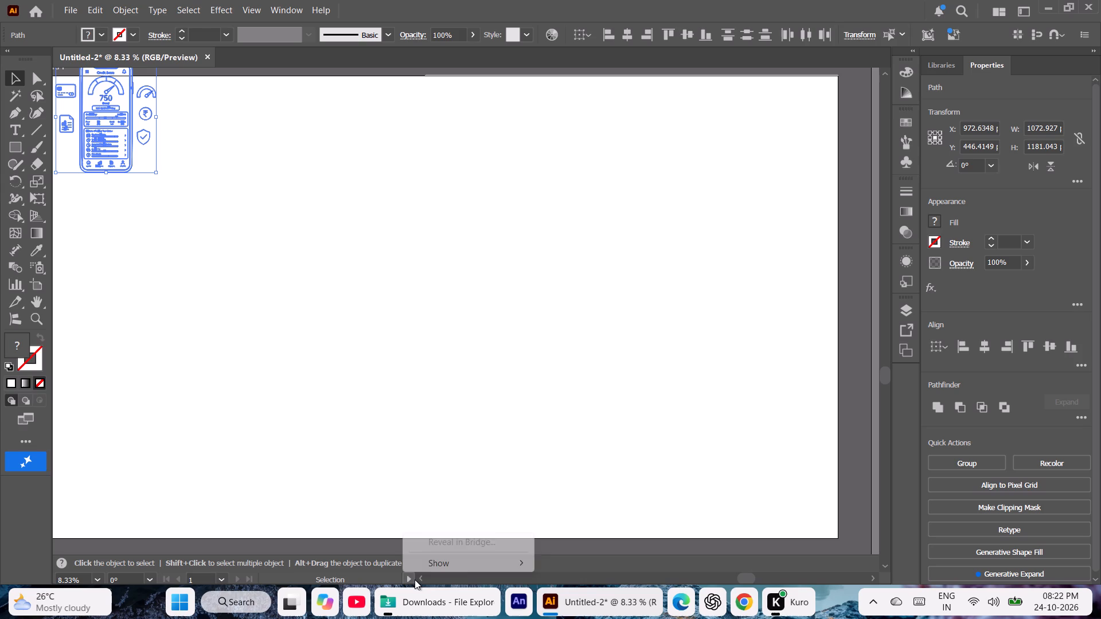
pyautogui.click(421, 579)
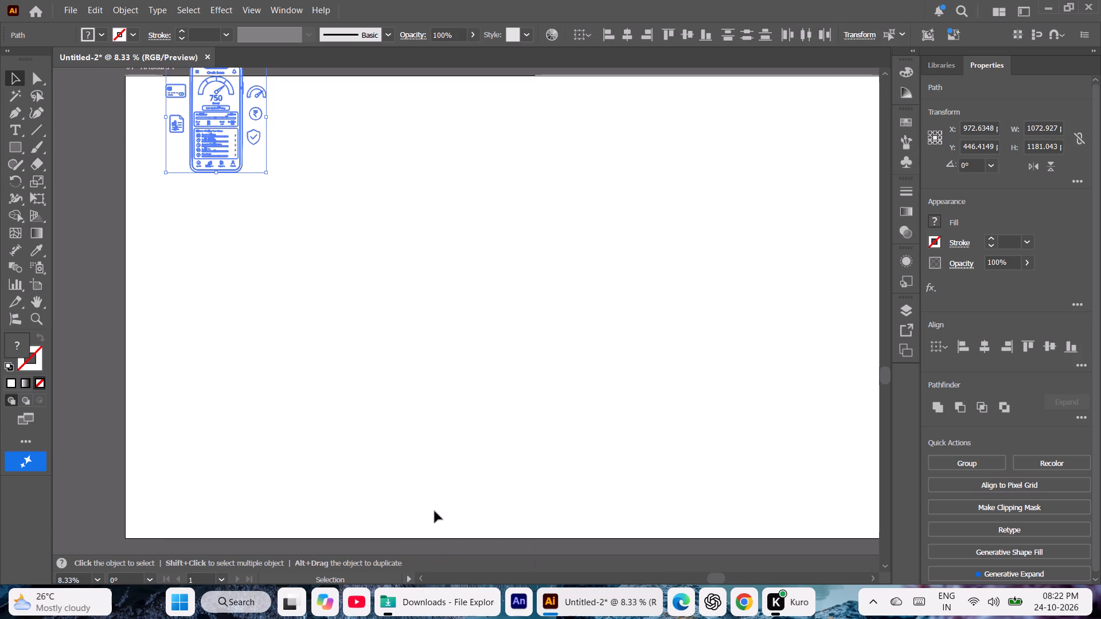
pyautogui.click(36, 300)
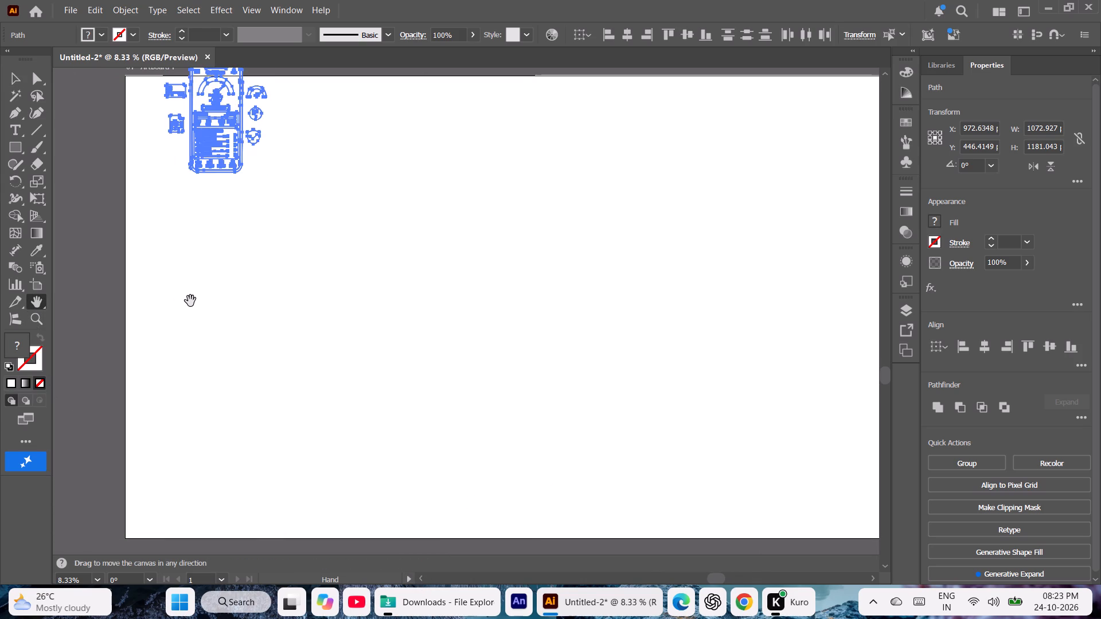
pyautogui.moveTo(206, 301); pyautogui.dragTo(151, 299)
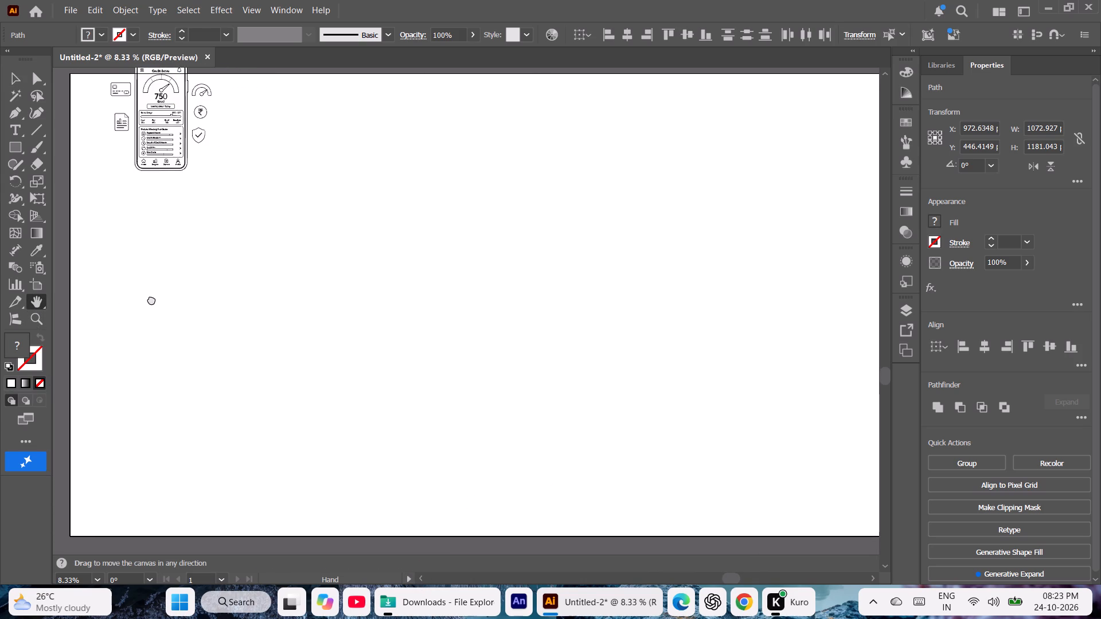
pyautogui.moveTo(151, 299); pyautogui.dragTo(136, 303)
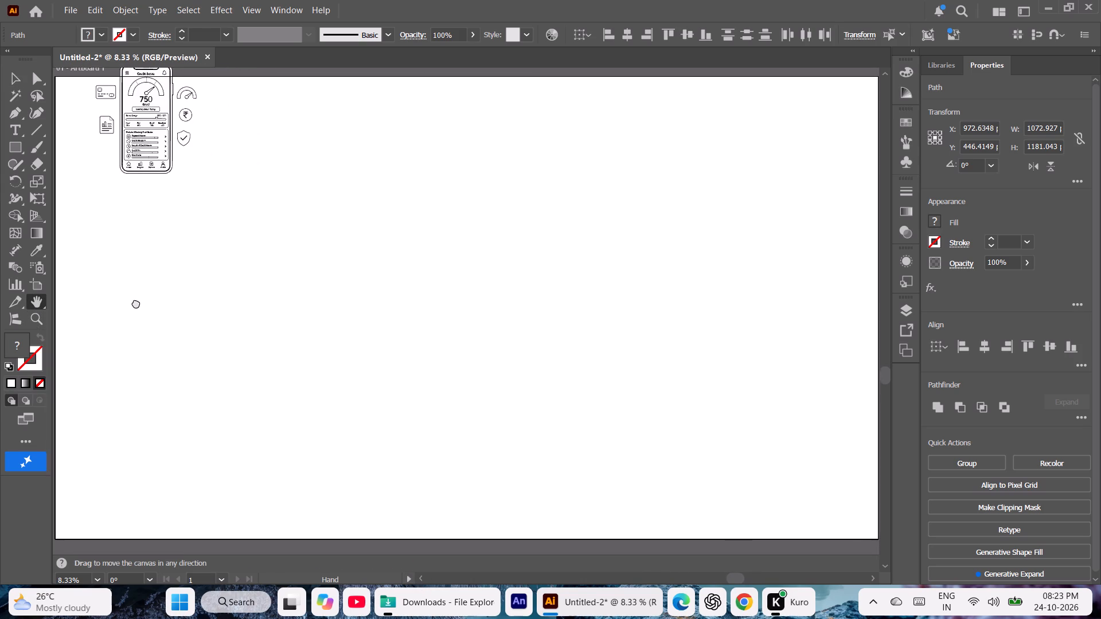
pyautogui.moveTo(136, 303); pyautogui.dragTo(133, 301)
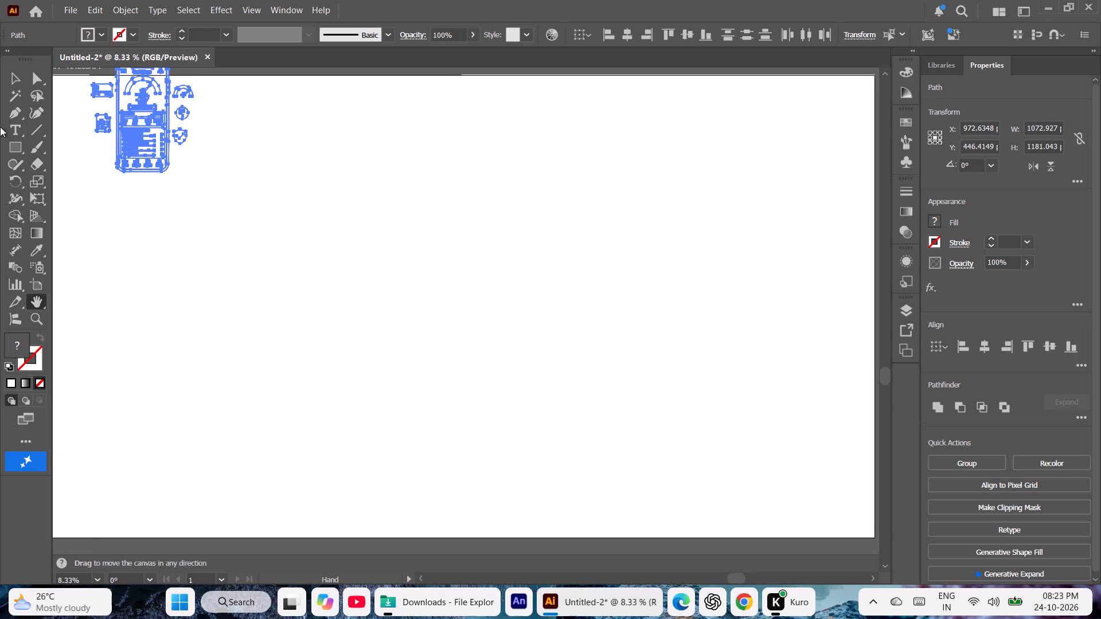
pyautogui.click(15, 76)
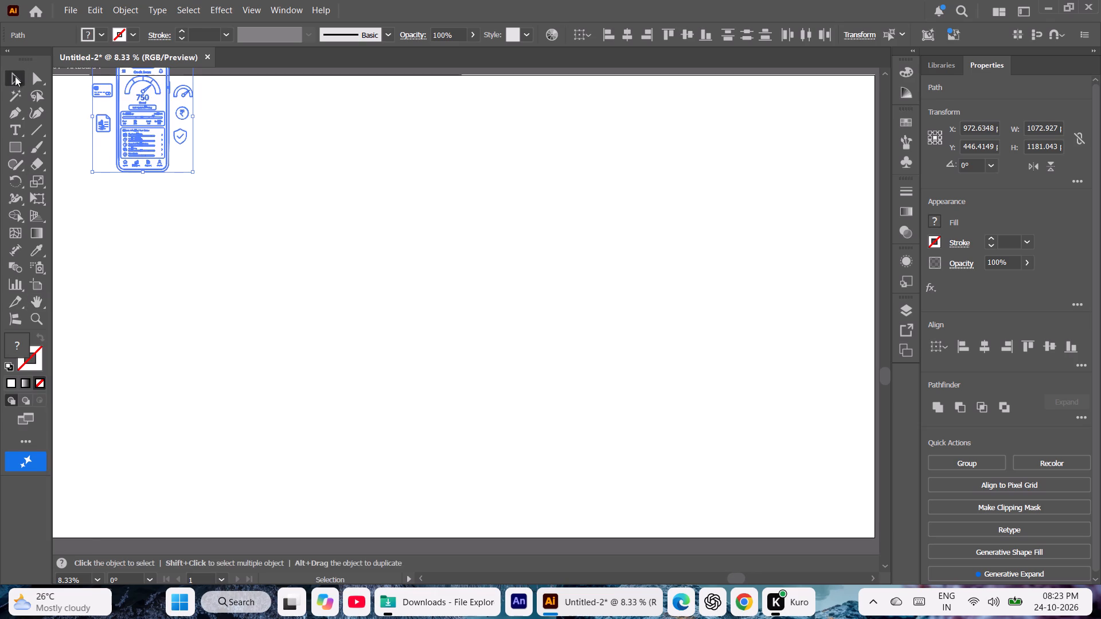
pyautogui.keyDown('shift'); pyautogui.moveTo(192, 171); pyautogui.dragTo(399, 373); pyautogui.keyUp('shift')
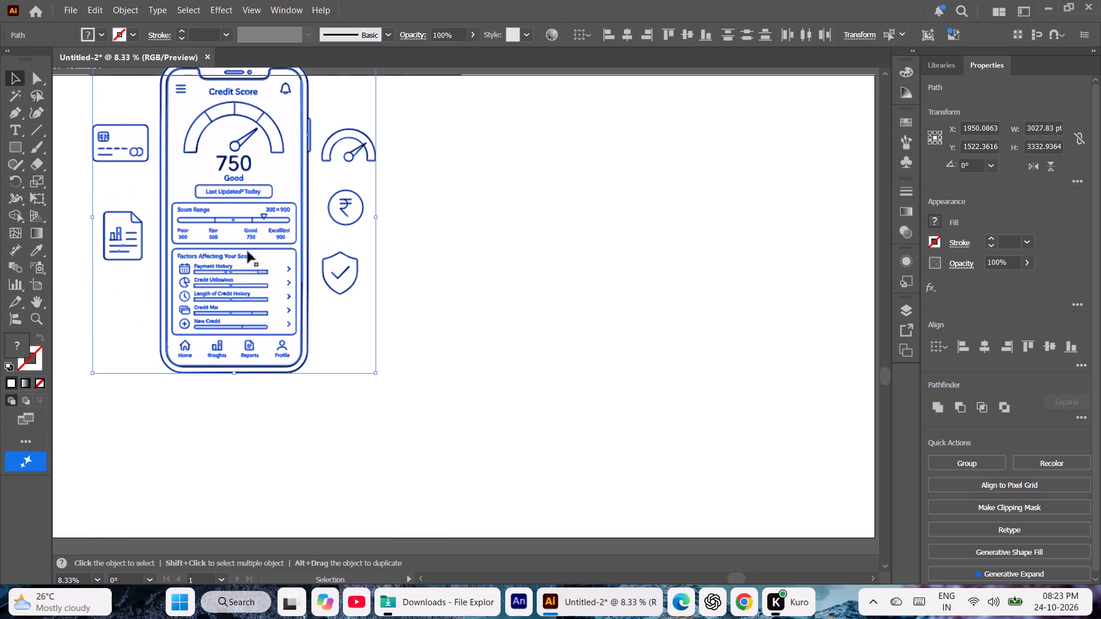
# Move the Credit Score artwork to the middle of the artboard, enlarging it further to nearly fill the artboard's height.
pyautogui.moveTo(235, 235); pyautogui.dragTo(461, 315)
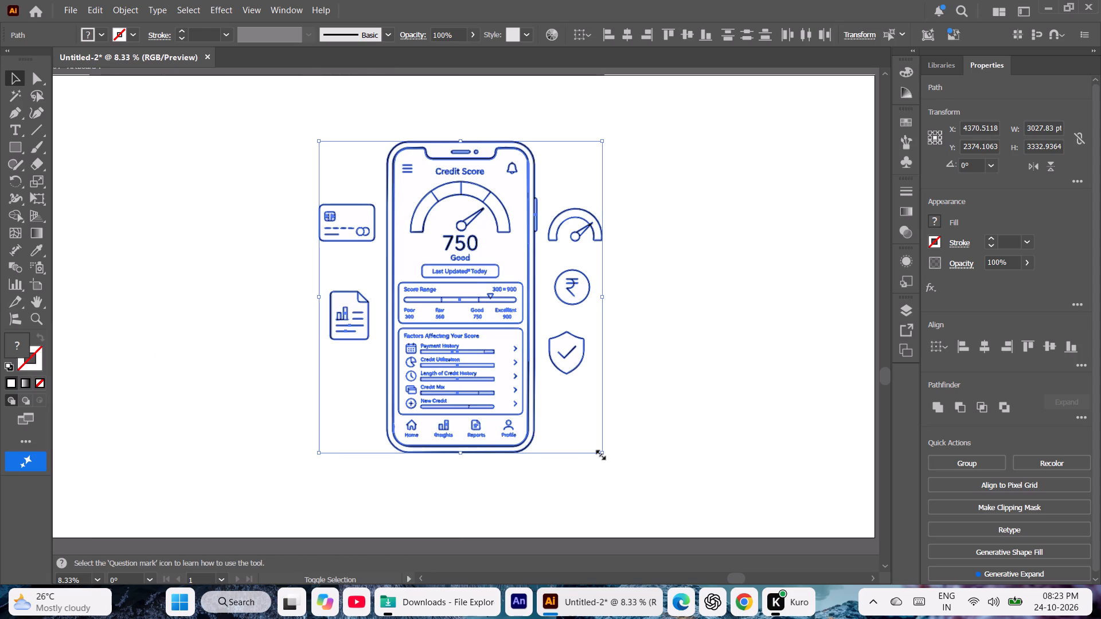
pyautogui.keyDown('shift'); pyautogui.moveTo(605, 453); pyautogui.dragTo(655, 507); pyautogui.keyUp('shift')
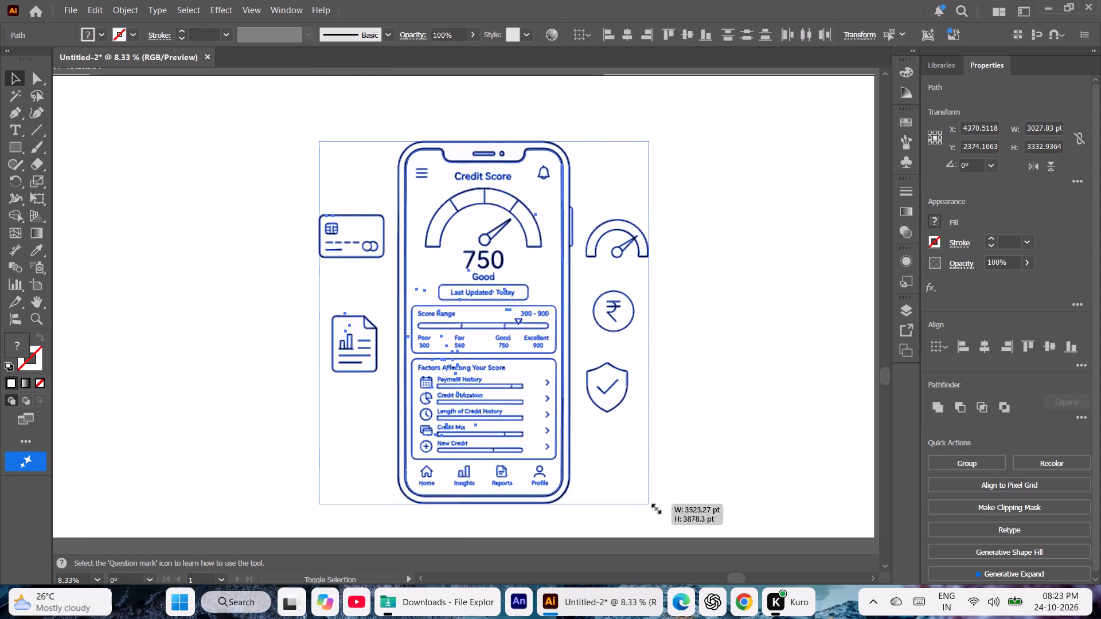
pyautogui.keyDown('shift'); pyautogui.moveTo(655, 507); pyautogui.dragTo(678, 524); pyautogui.keyUp('shift')
pyautogui.moveTo(491, 343); pyautogui.dragTo(462, 312)
pyautogui.click(719, 311)
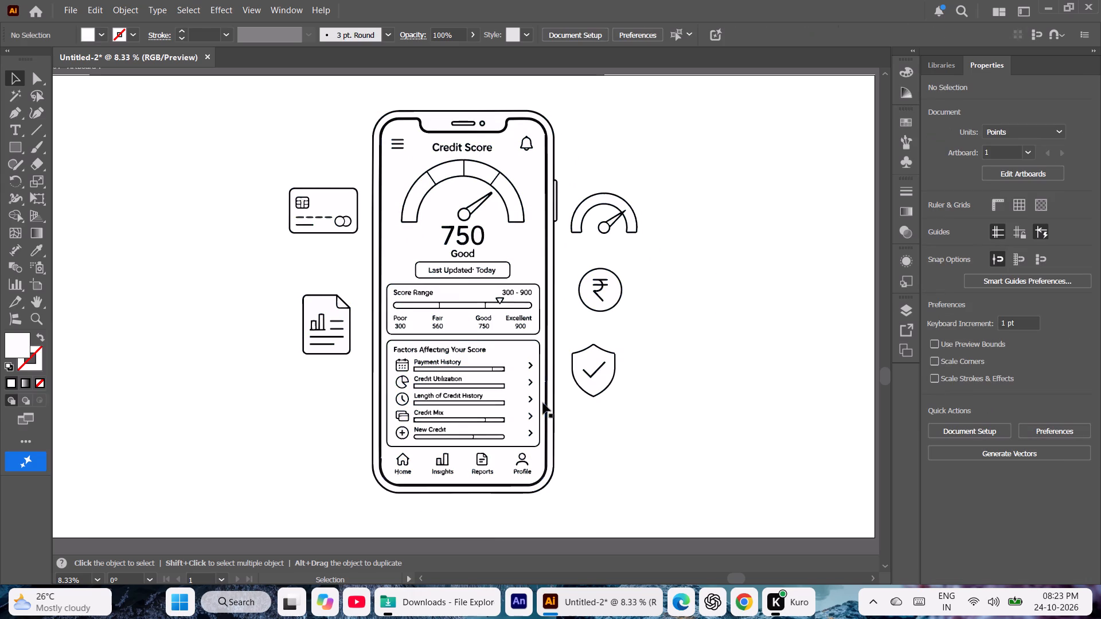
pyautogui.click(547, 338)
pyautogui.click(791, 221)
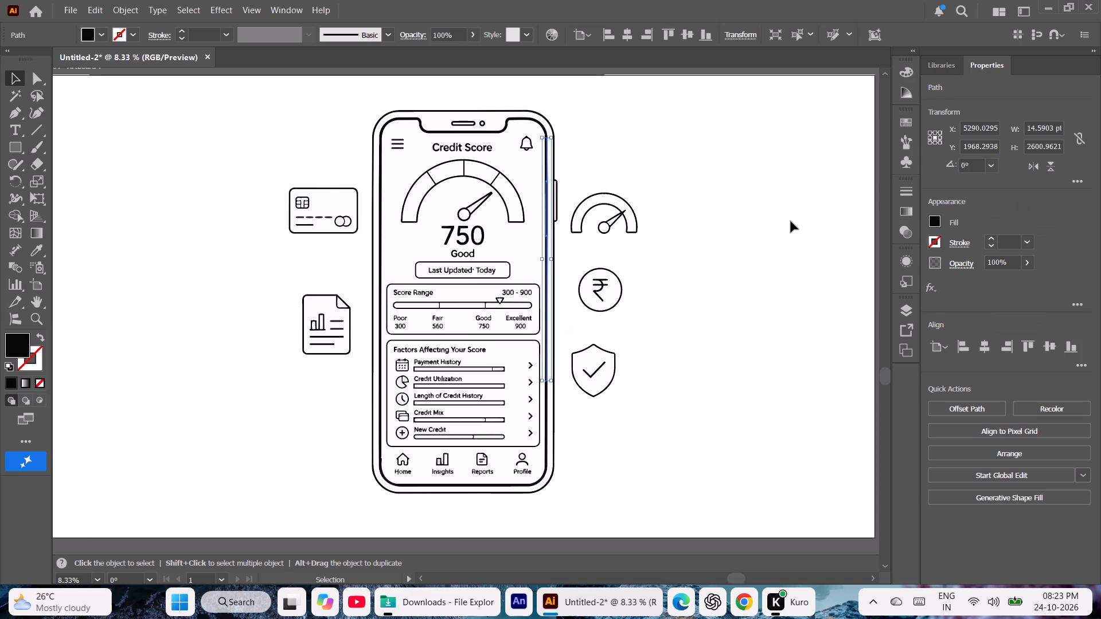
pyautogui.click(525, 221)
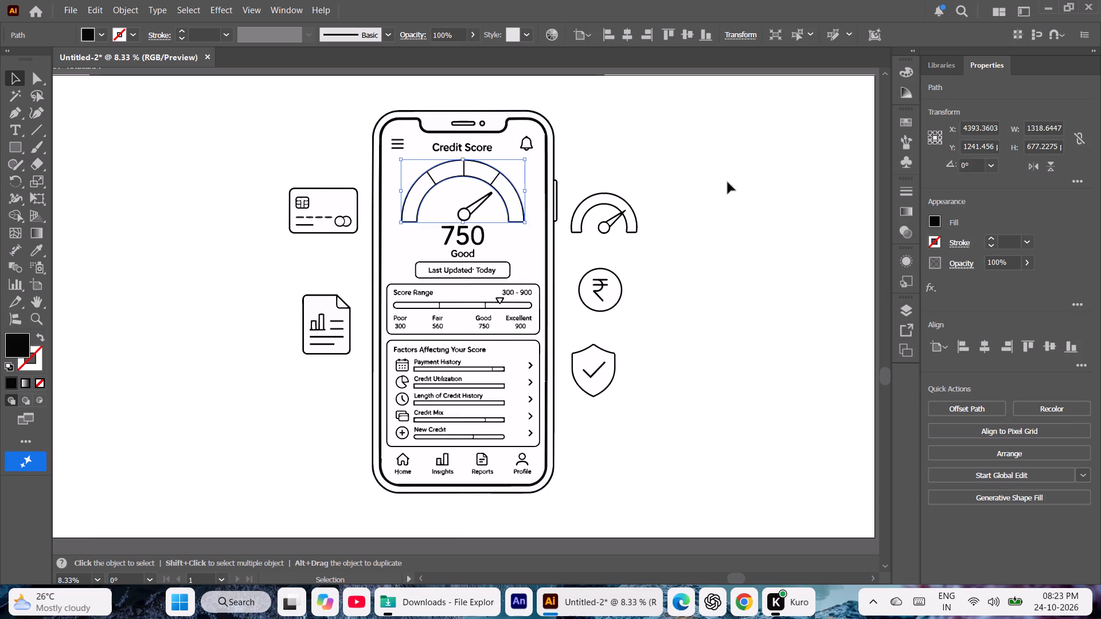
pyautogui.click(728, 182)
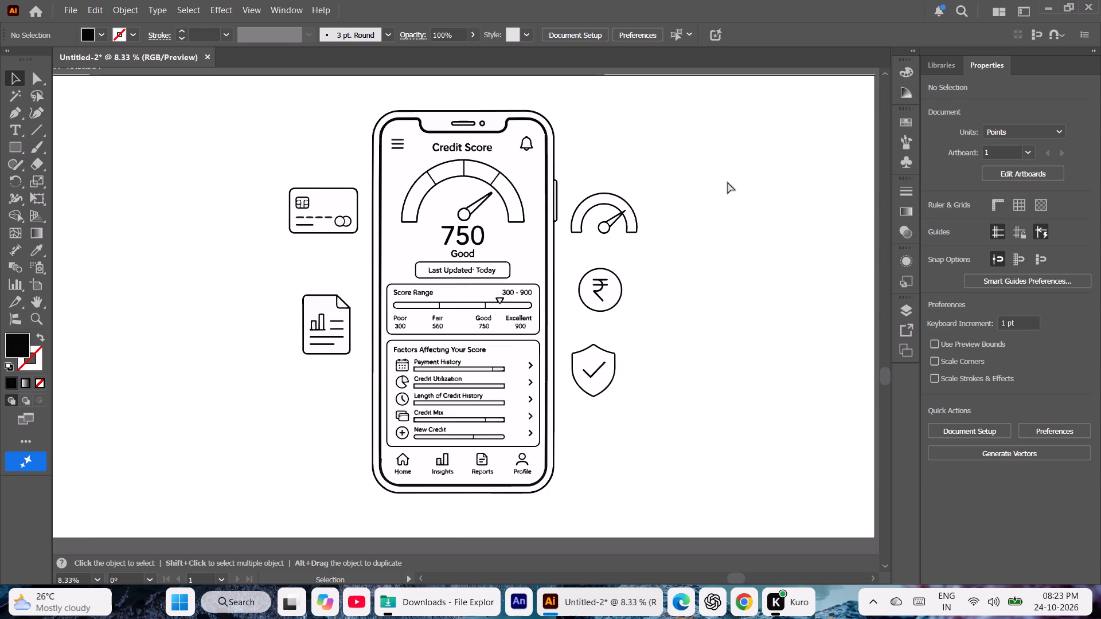
# Save the Credit Score artwork in Downloads as "credit score" in Illustrator EPS format, using the Illustrator 10 EPS version.
pyautogui.hotkey('ctrl', 's')
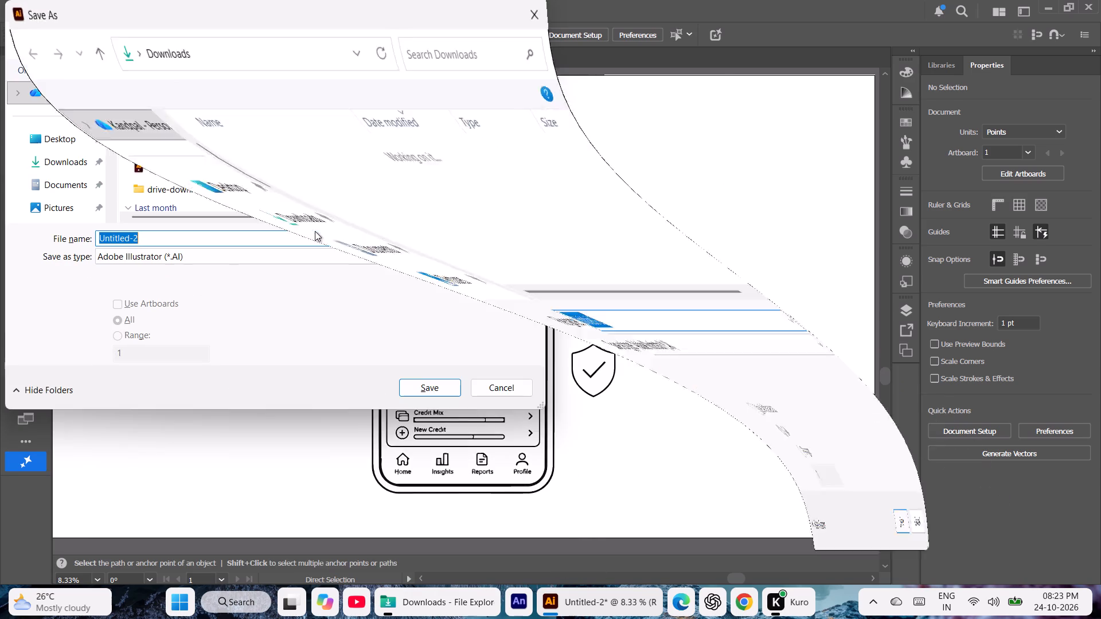
pyautogui.click(59, 158)
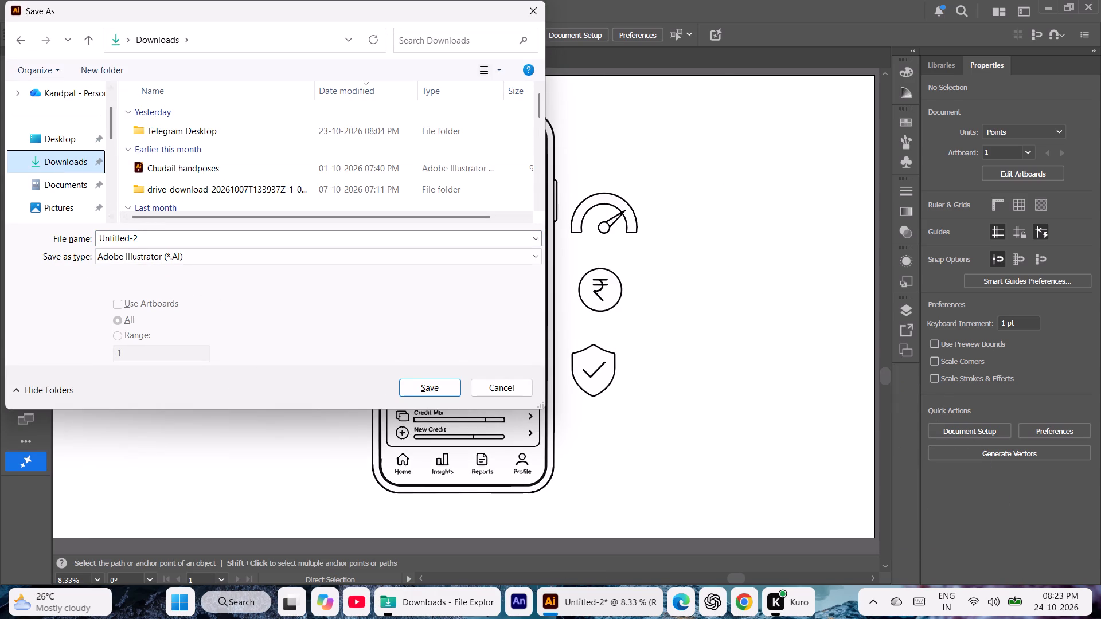
pyautogui.click(143, 241)
pyautogui.press('BackSpace')
pyautogui.write('credit score')
pyautogui.press('space')
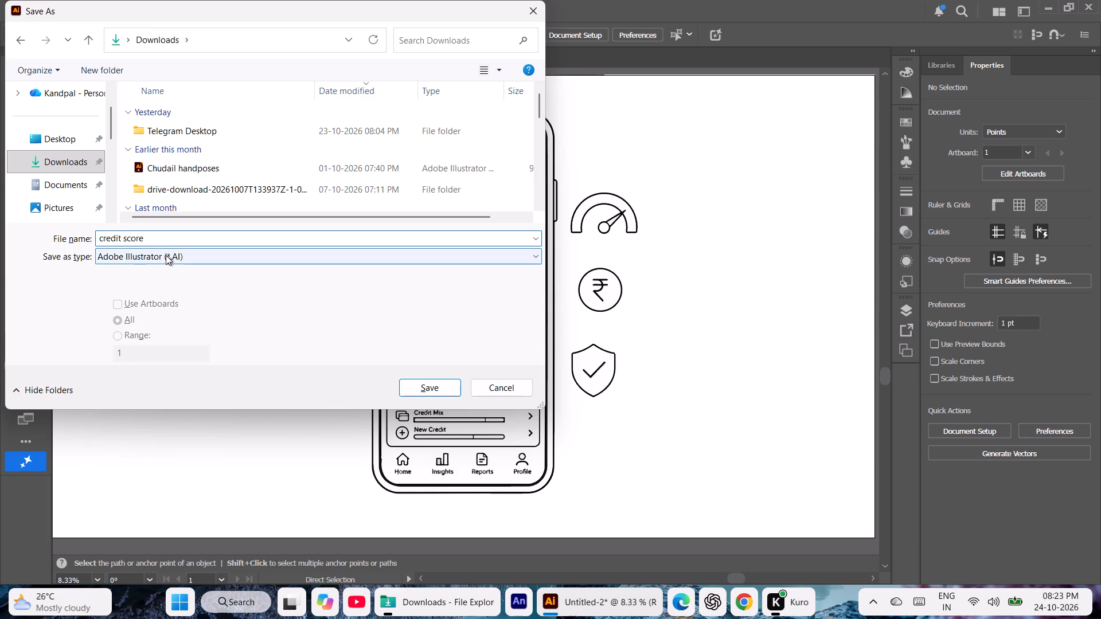
pyautogui.click(166, 255)
pyautogui.click(161, 296)
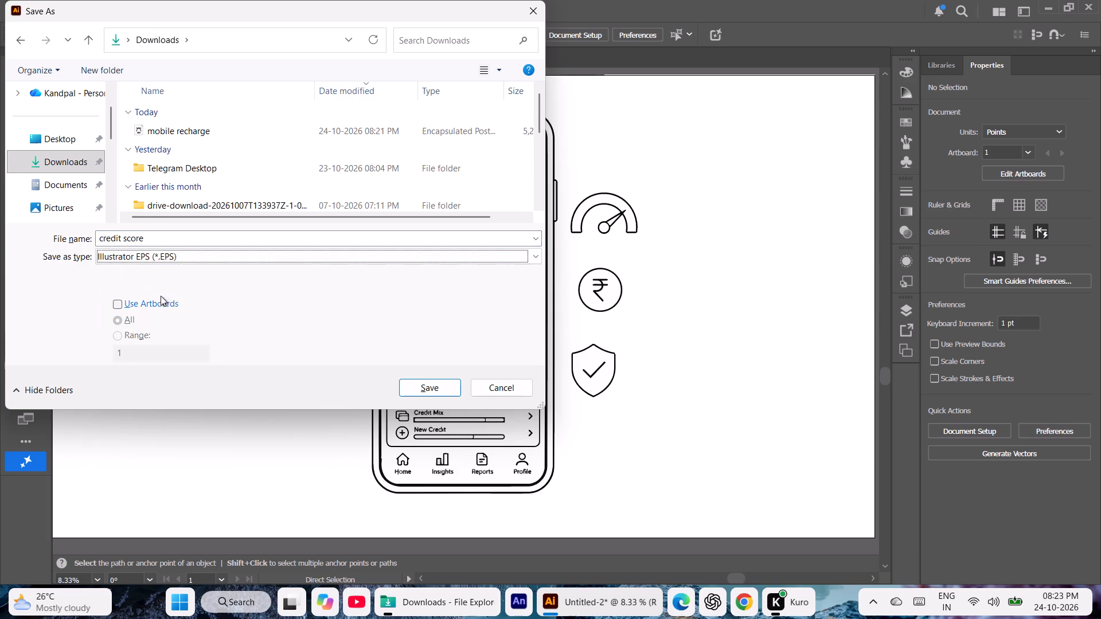
pyautogui.click(418, 385)
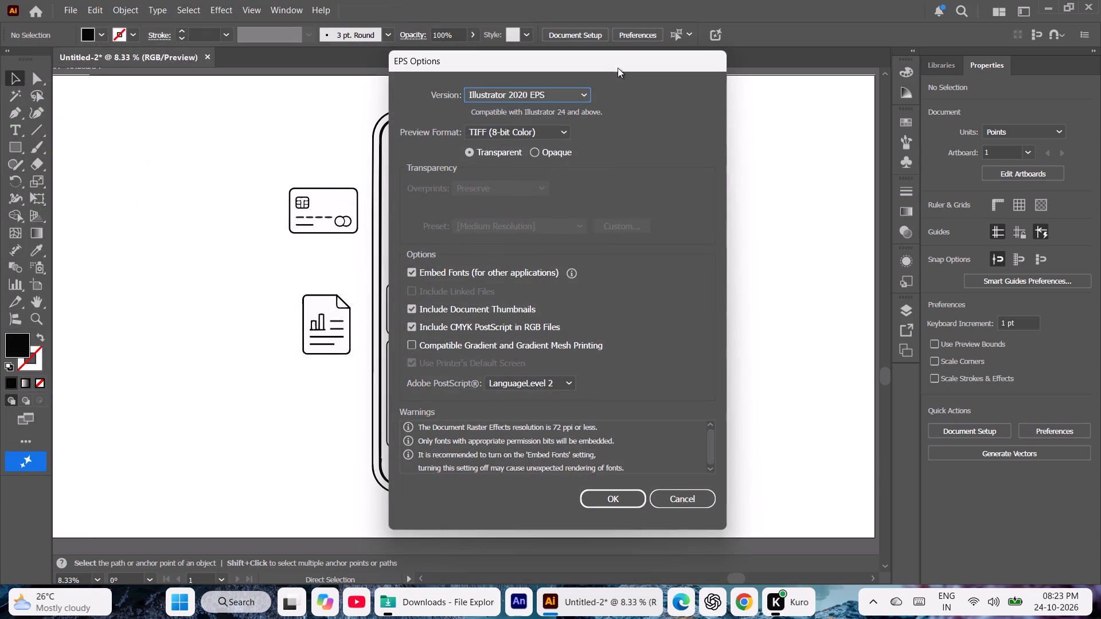
pyautogui.click(587, 101)
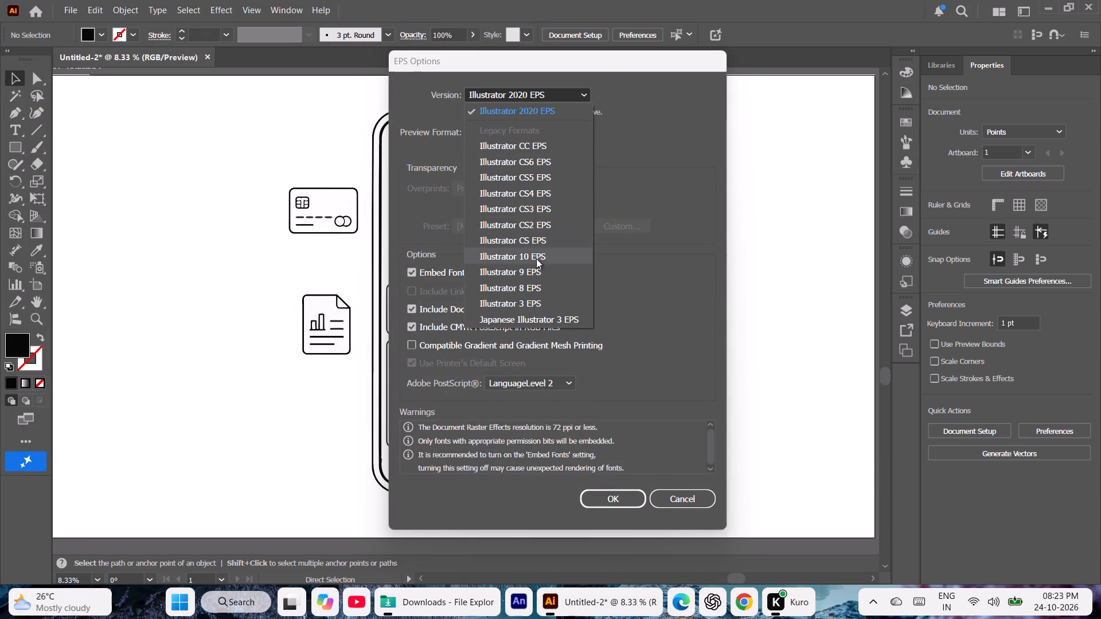
pyautogui.click(536, 258)
pyautogui.press('Return')
pyautogui.press('Return')
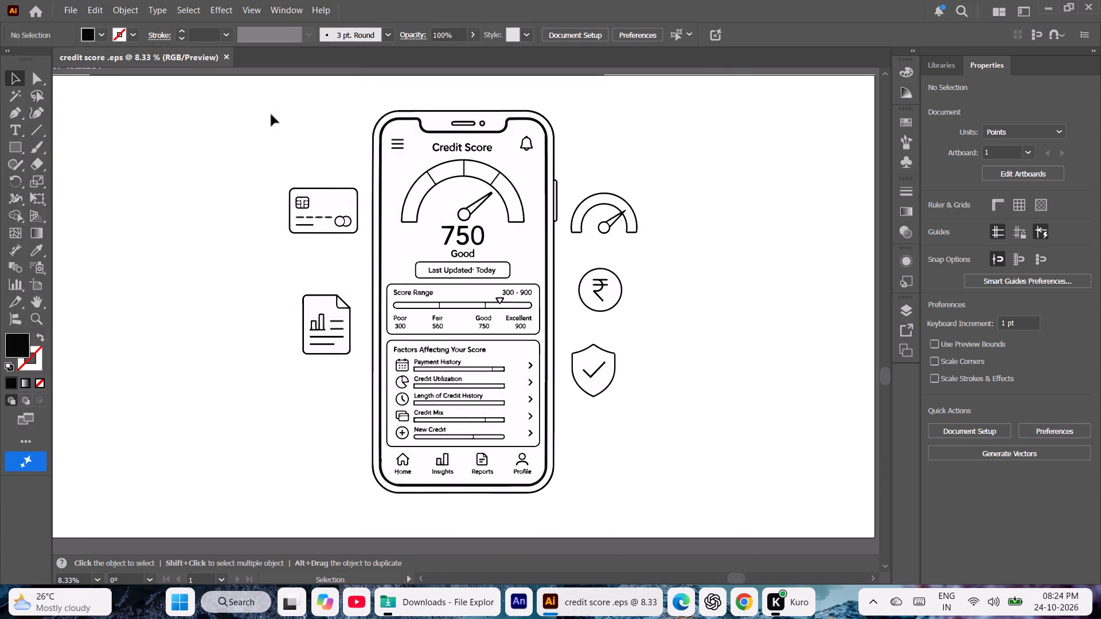
# Close the saved Credit Score document and create a new 1920 x 1080 pt RGB document.
pyautogui.click(226, 56)
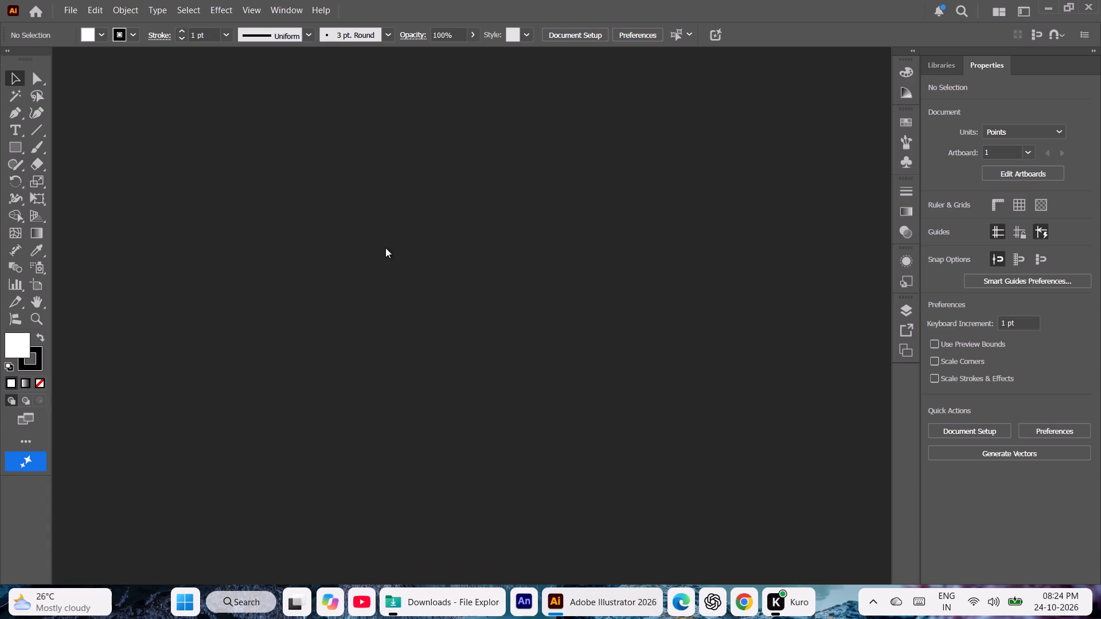
pyautogui.click(70, 13)
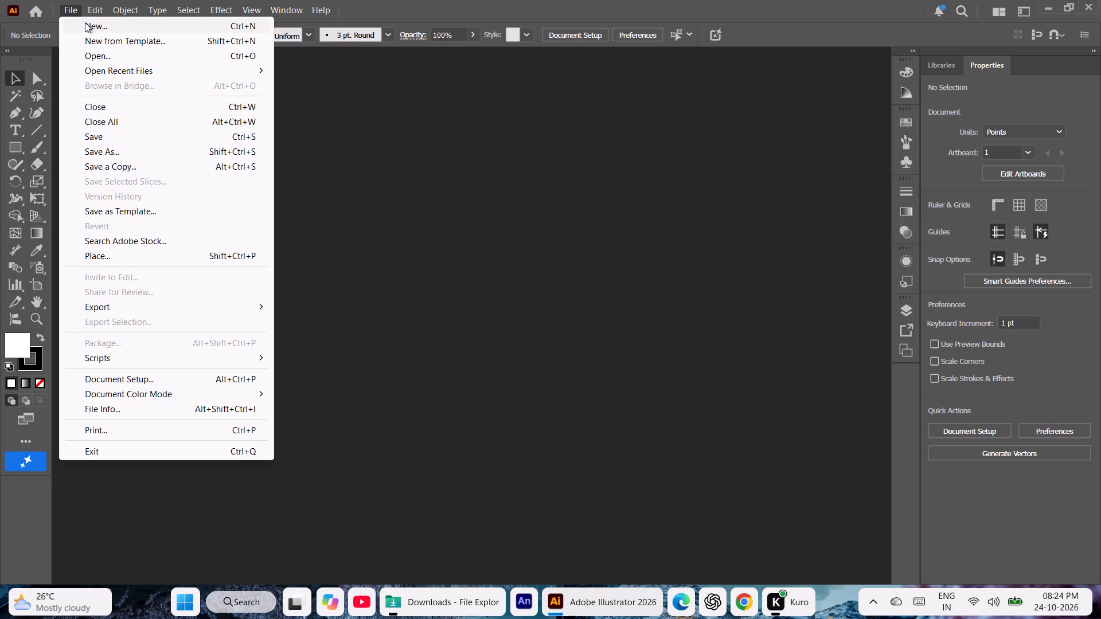
pyautogui.click(86, 23)
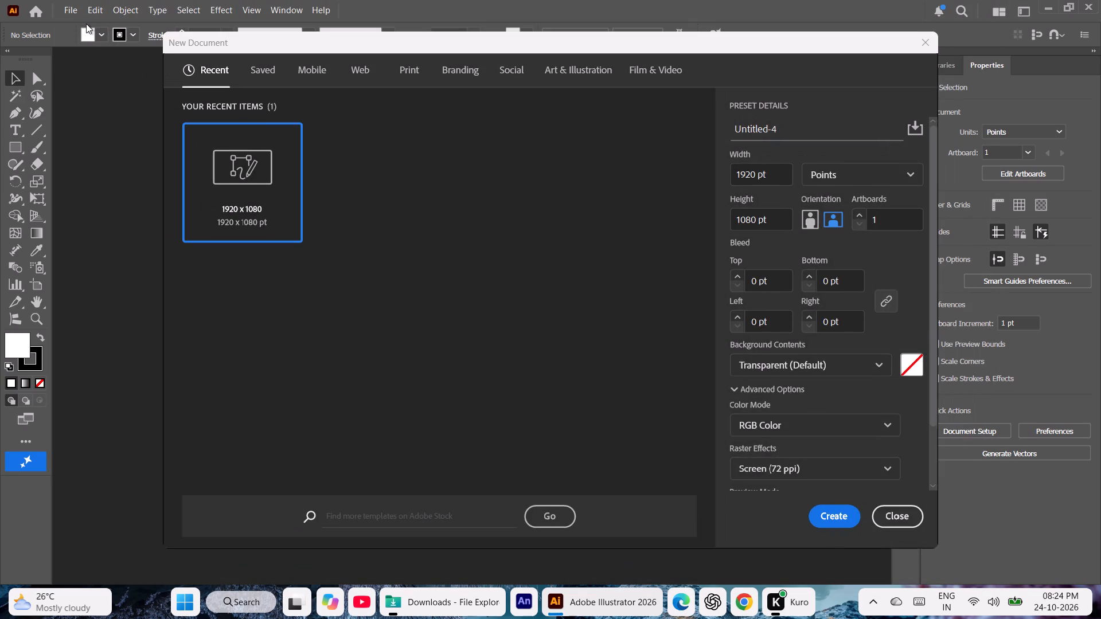
pyautogui.click(833, 520)
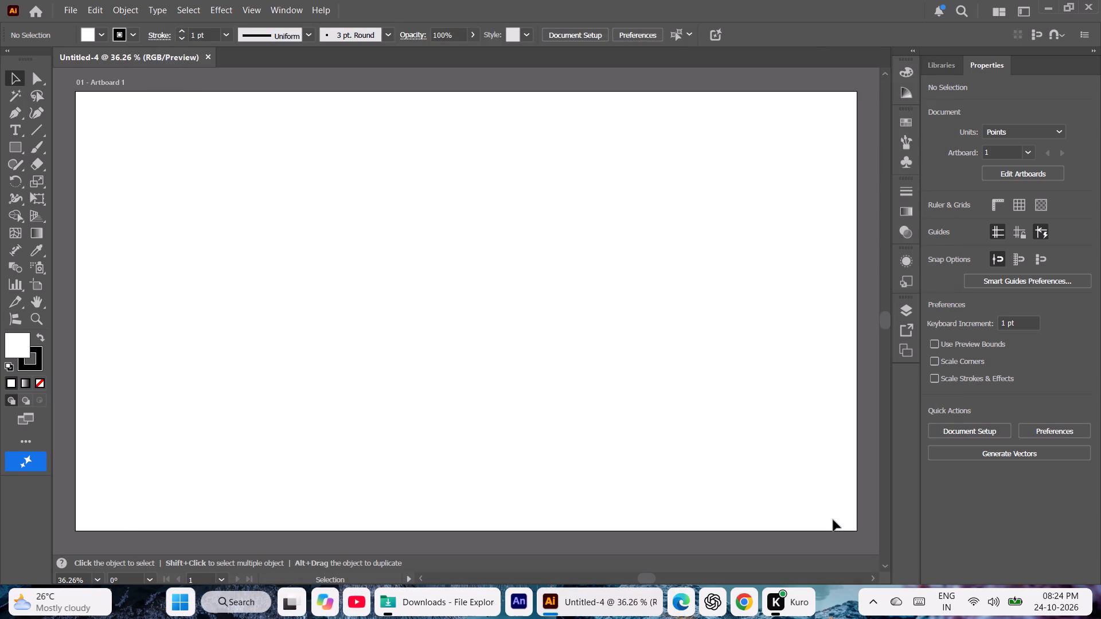
# Switch to File Explorer and delete the processed Credit Score PNG from the Downloads folder.
pyautogui.click(450, 606)
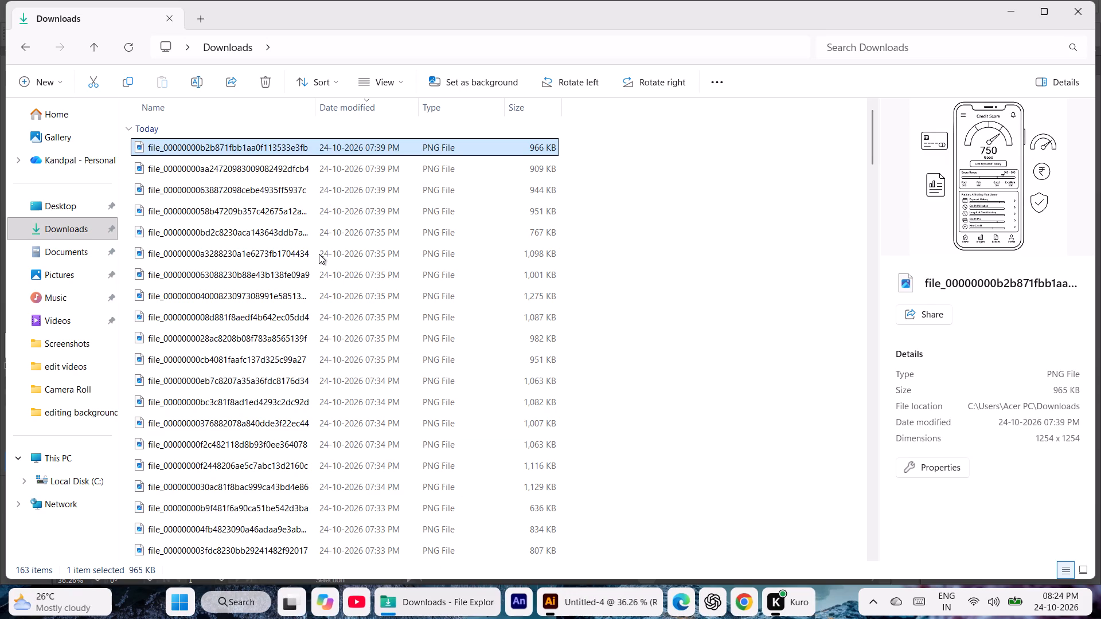
pyautogui.click(266, 88)
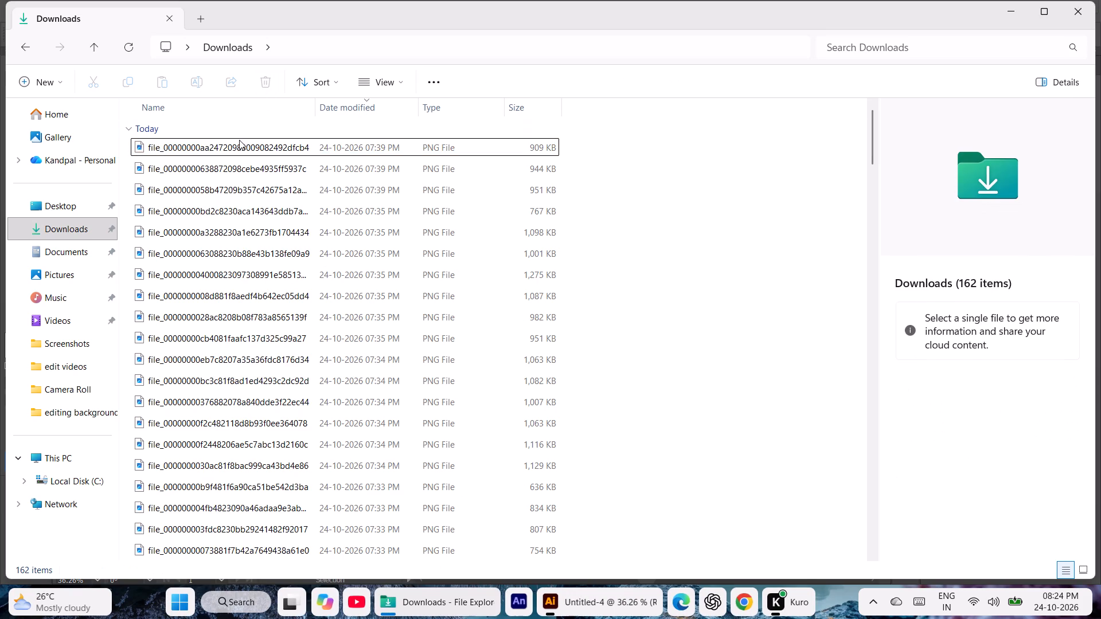
# Place the Debit Card Activation PNG from Downloads onto the new Illustrator document's artboard.
pyautogui.click(240, 143)
pyautogui.moveTo(240, 143); pyautogui.dragTo(550, 416)
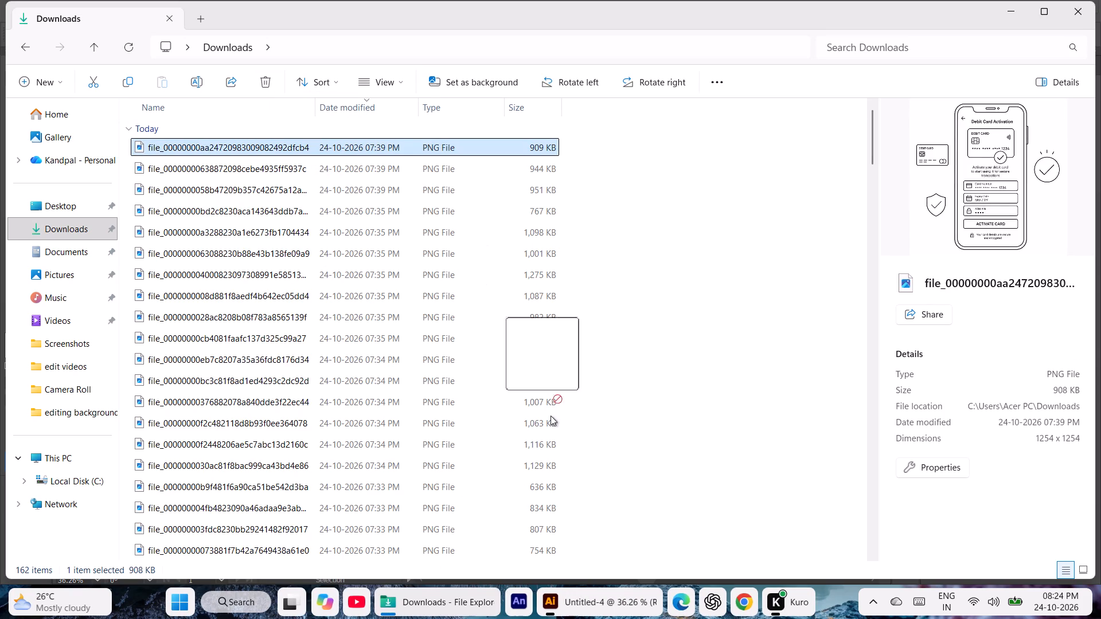
pyautogui.moveTo(550, 416); pyautogui.dragTo(456, 315)
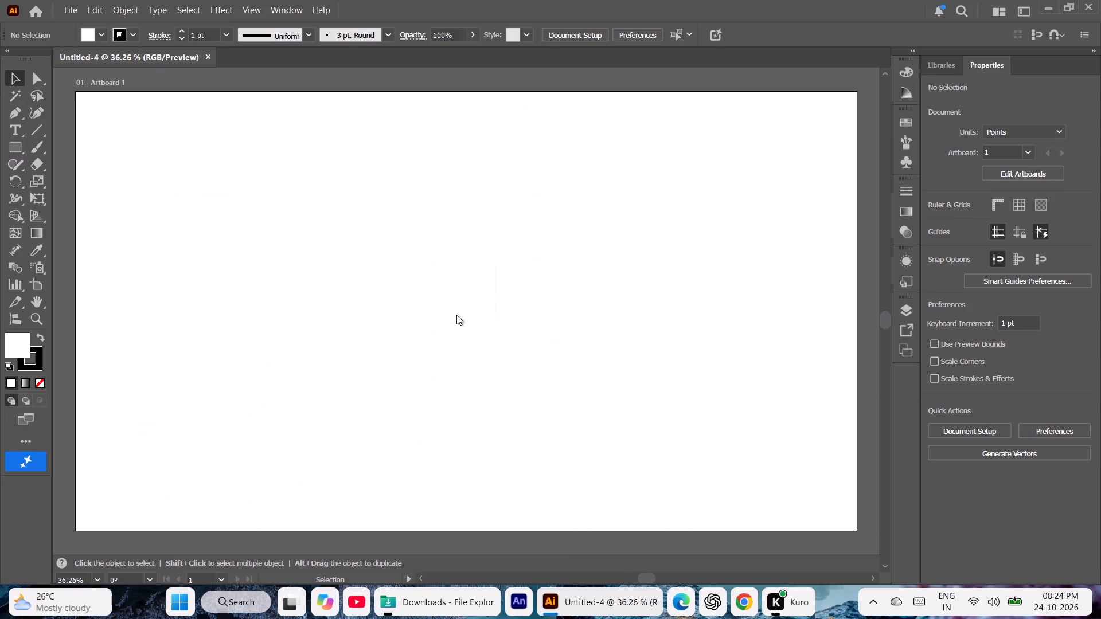
# Image-trace the Debit Card Activation picture with the Low Fidelity Photo preset and expand the tracing to paths.
pyautogui.click(286, 7)
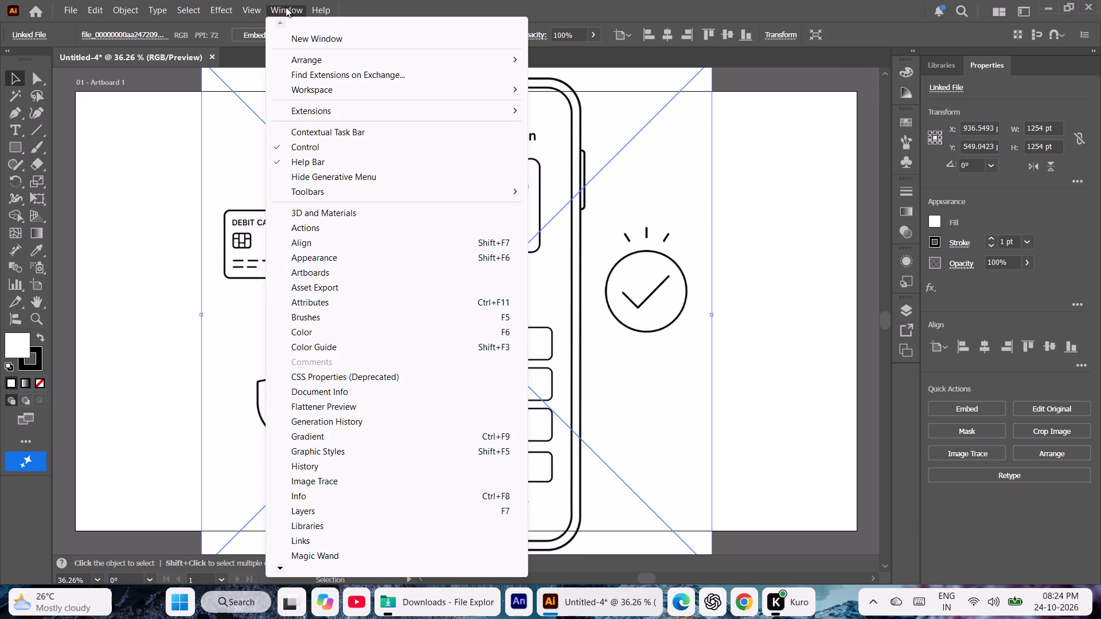
pyautogui.click(344, 479)
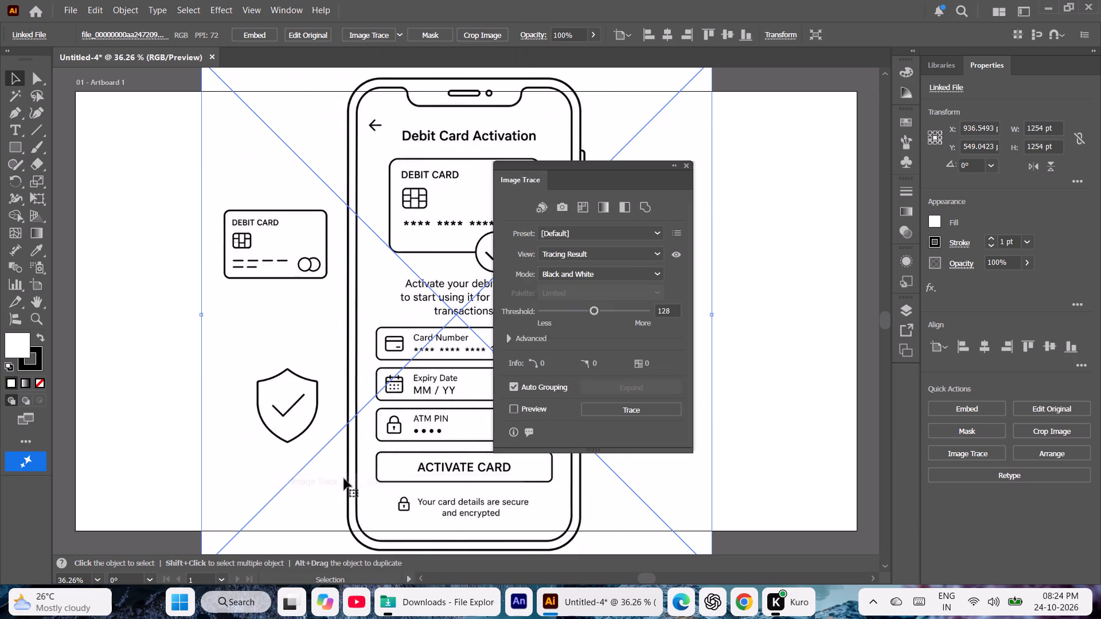
pyautogui.click(652, 232)
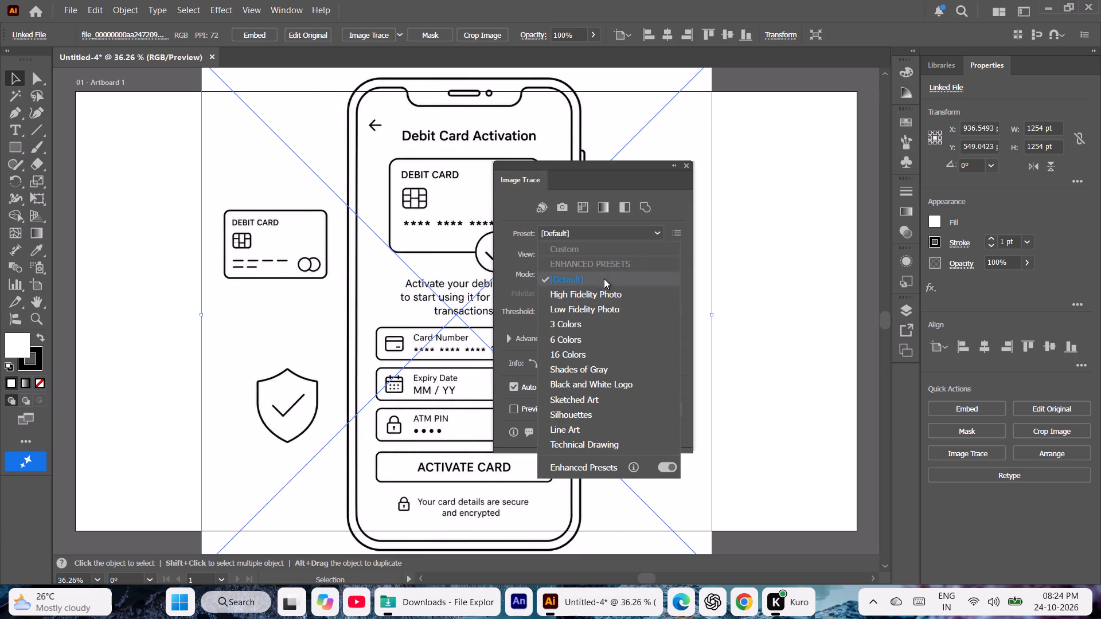
pyautogui.click(597, 306)
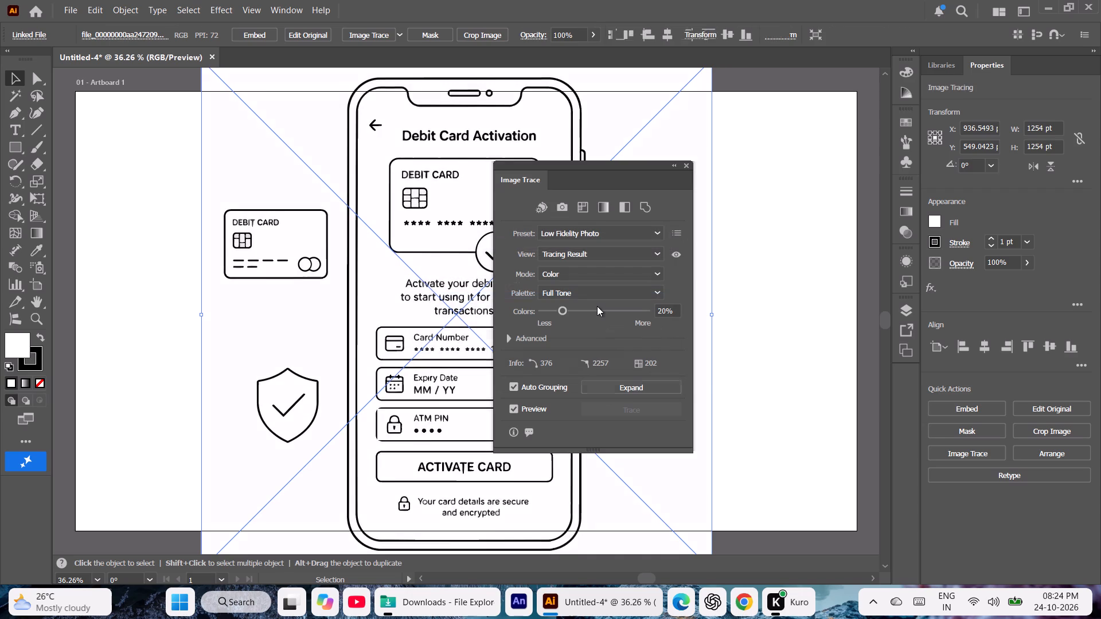
pyautogui.click(632, 387)
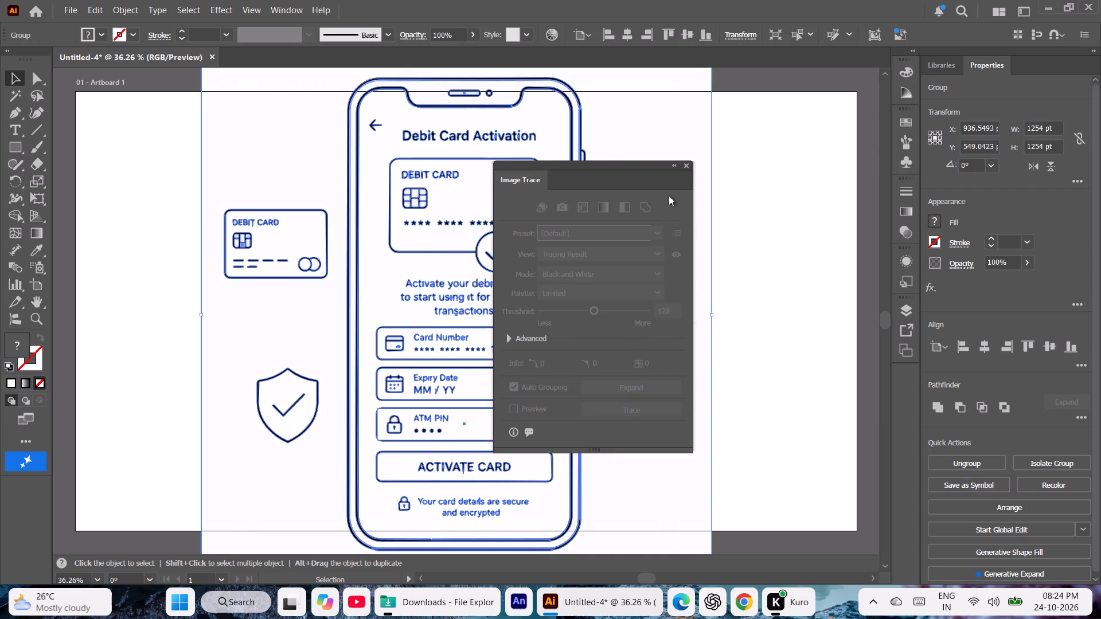
pyautogui.click(689, 166)
# Fully ungroup the traced Debit Card Activation paths and delete the white background rectangle behind the line art.
pyautogui.rightClick(689, 166)
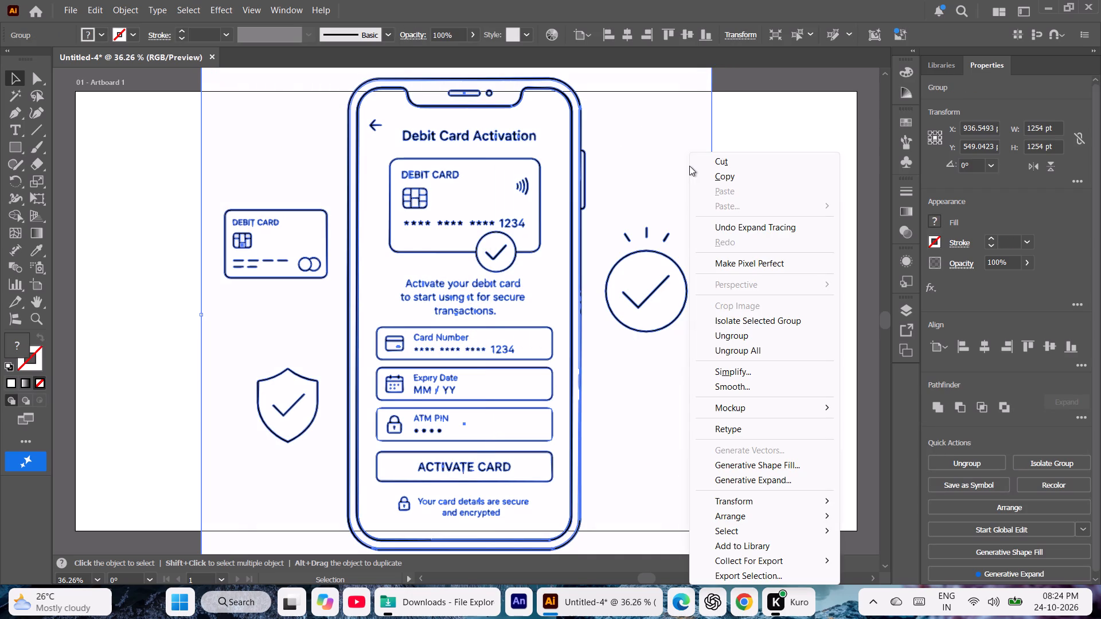
pyautogui.click(723, 350)
pyautogui.click(764, 351)
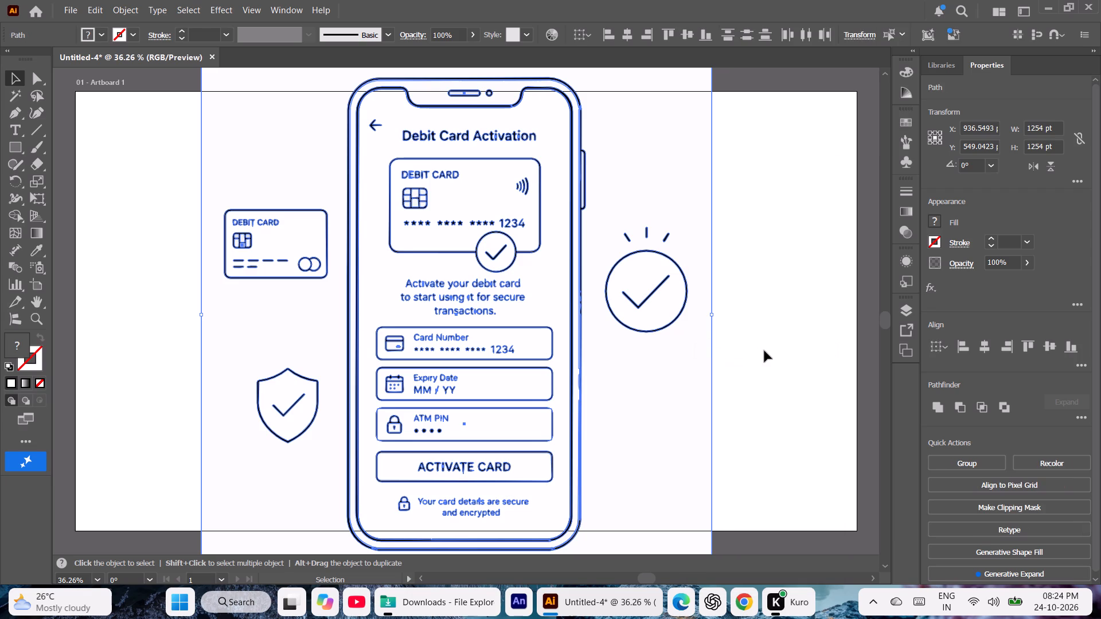
pyautogui.click(655, 369)
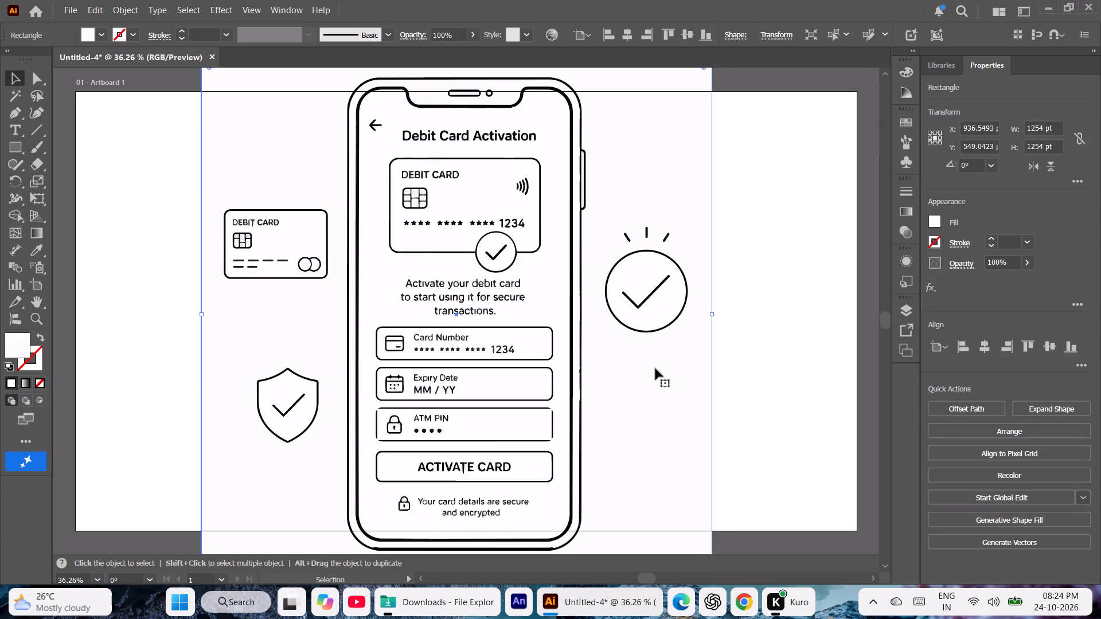
pyautogui.press('Delete')
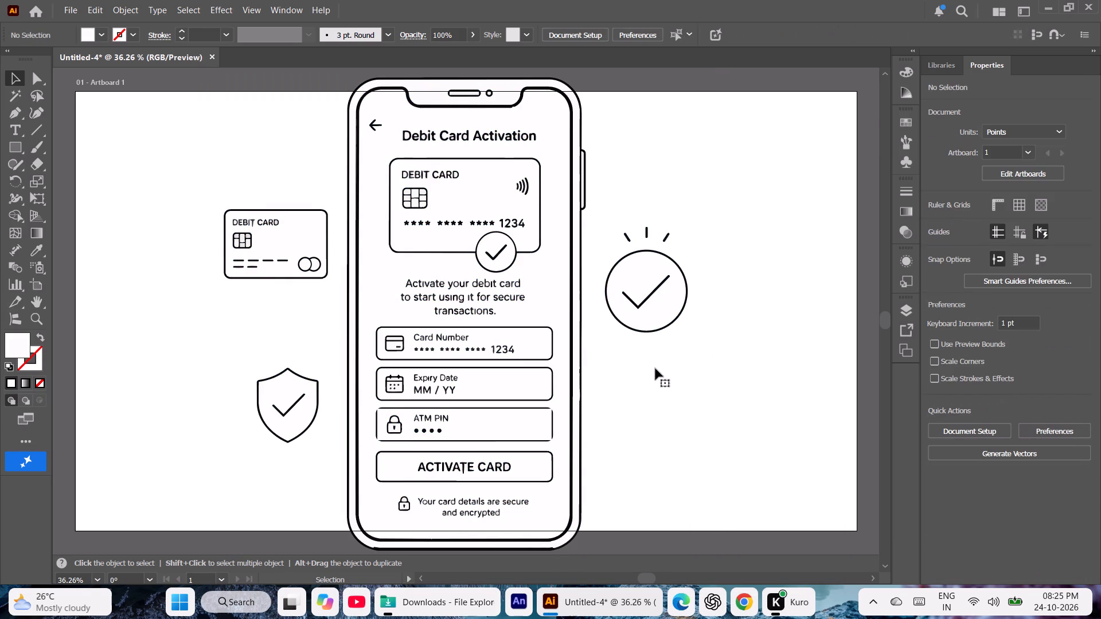
# Enlarge the artboard from its lower corner to about 8971 x 5046 pt, leaving the line art at its original size.
pyautogui.hotkey('ctrl', '-')
pyautogui.hotkey('ctrl', '-')
pyautogui.hotkey('ctrl', '-')
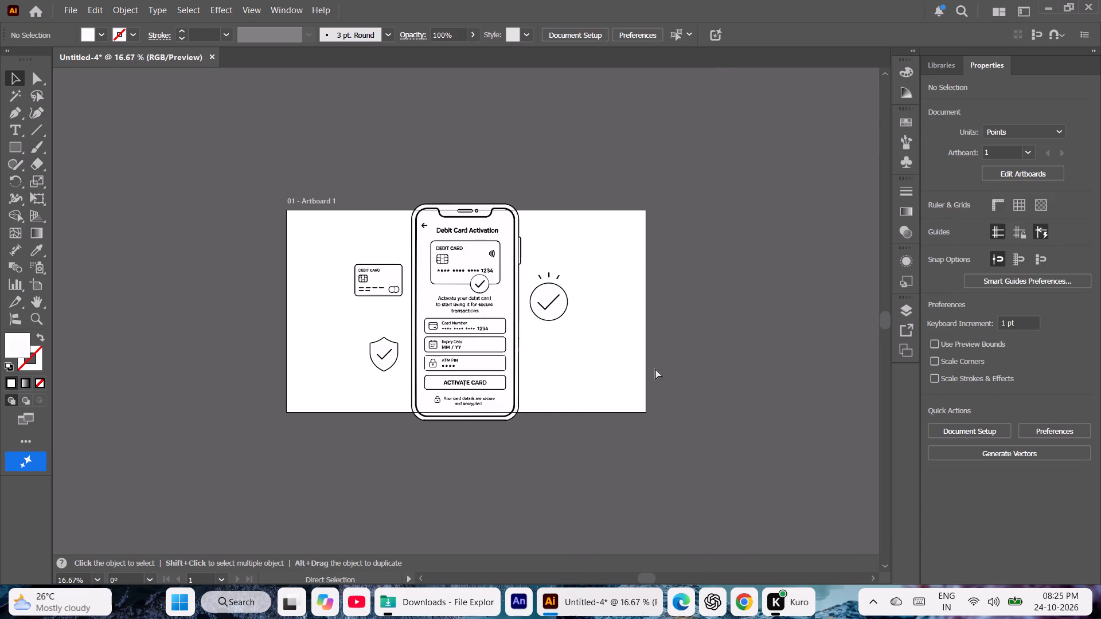
pyautogui.hotkey('ctrl', '-')
pyautogui.hotkey('ctrl', '-')
pyautogui.hotkey('ctrl', '-')
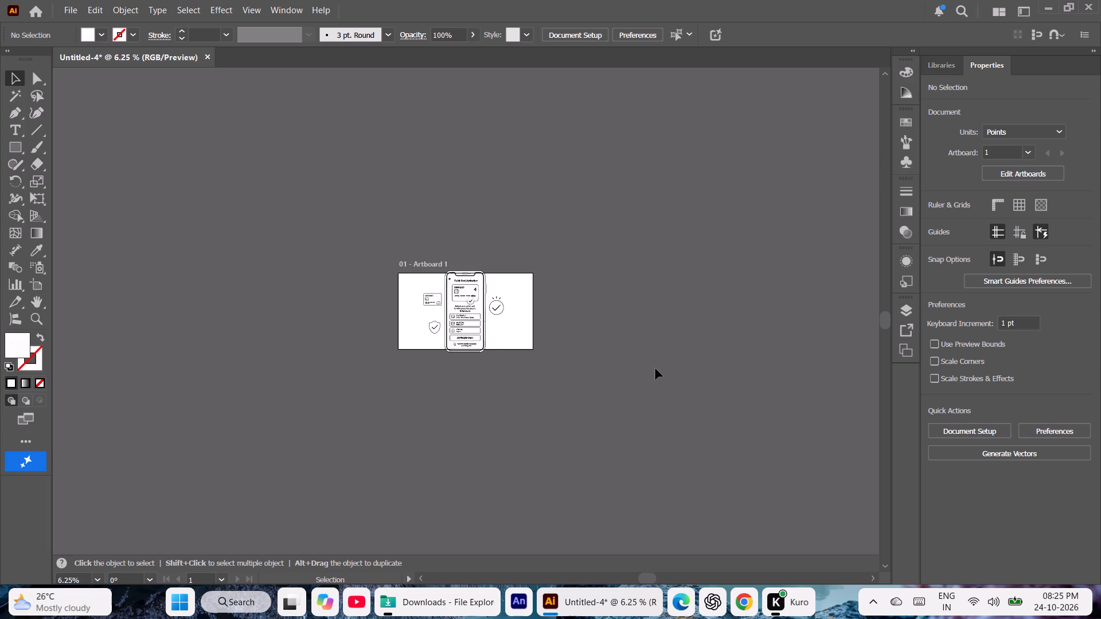
pyautogui.click(37, 298)
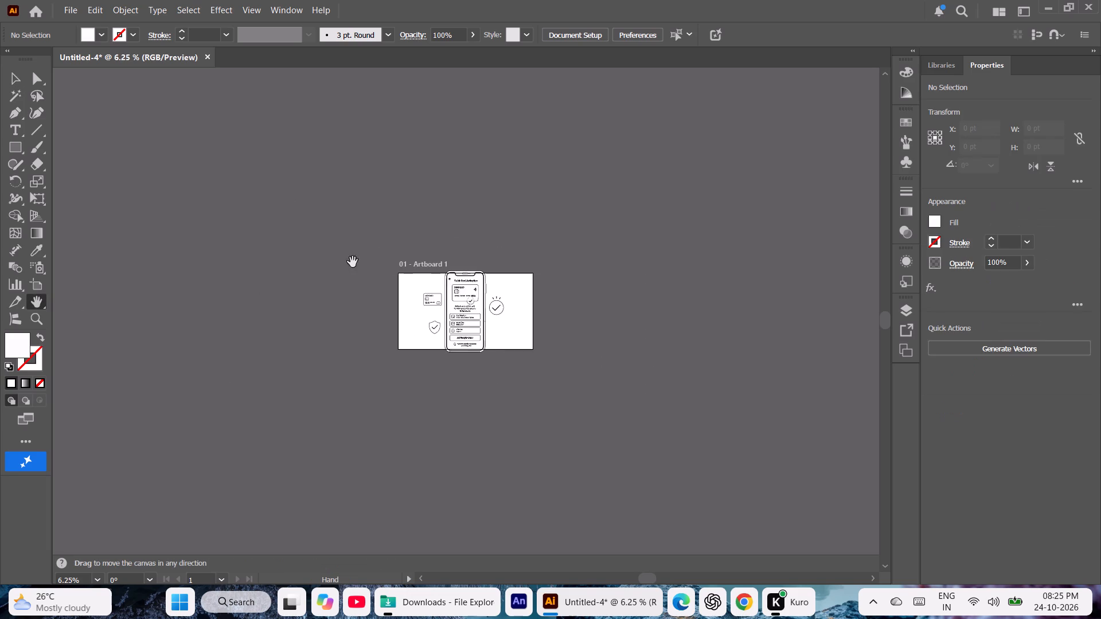
pyautogui.moveTo(407, 286); pyautogui.dragTo(66, 96)
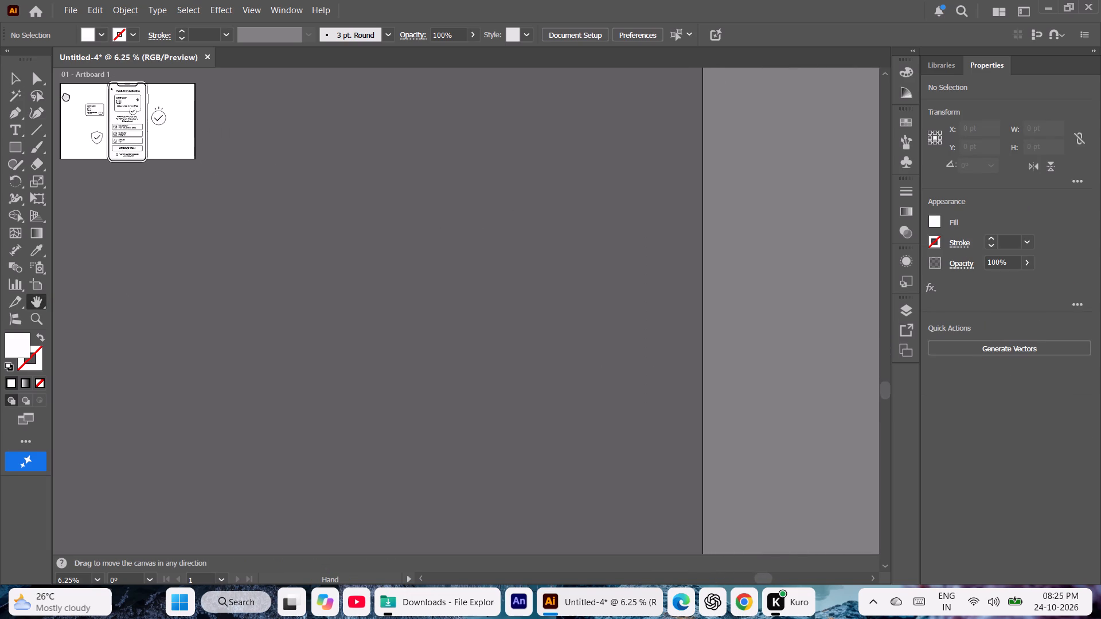
pyautogui.moveTo(66, 96); pyautogui.dragTo(450, 131)
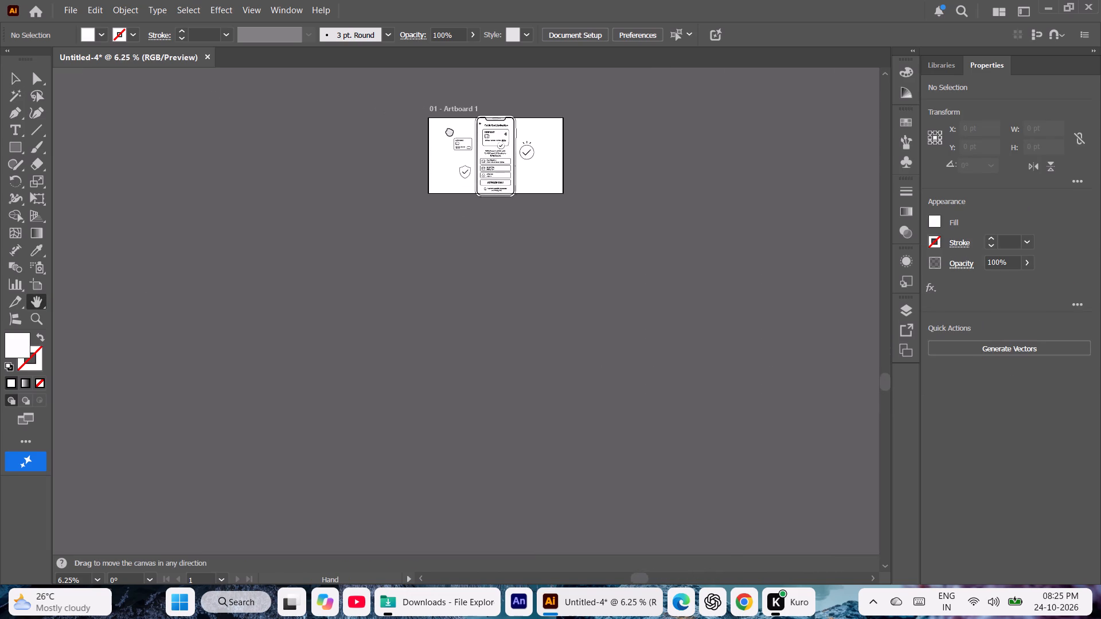
pyautogui.moveTo(450, 131); pyautogui.dragTo(503, 151)
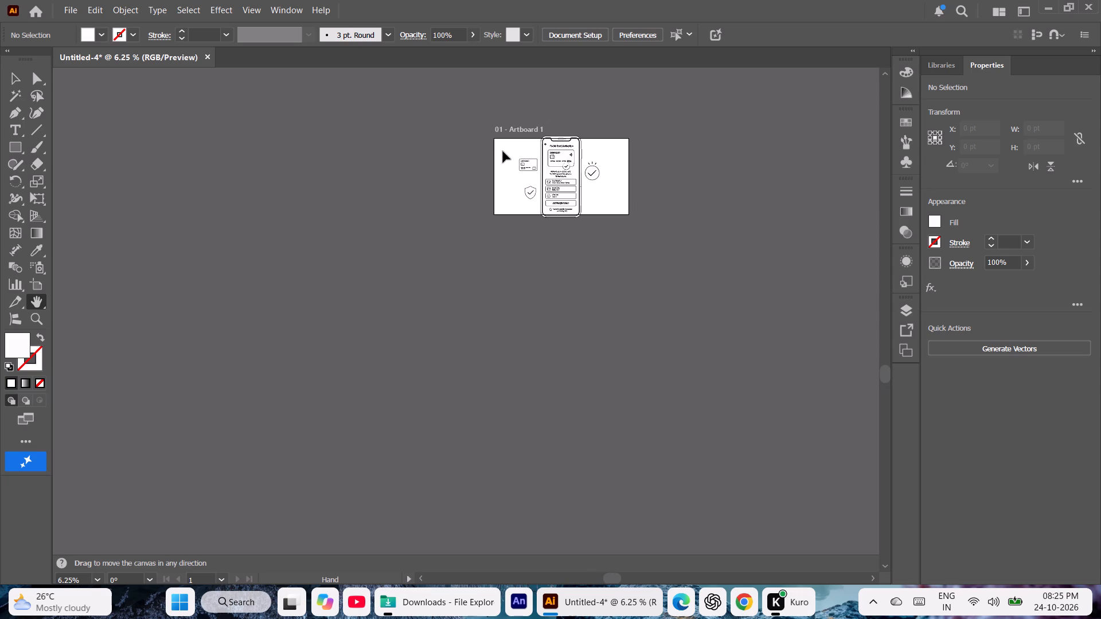
pyautogui.hotkey('ctrl', '-')
pyautogui.hotkey('ctrl', '-')
pyautogui.hotkey('ctrl', '-')
pyautogui.hotkey('ctrl', '-')
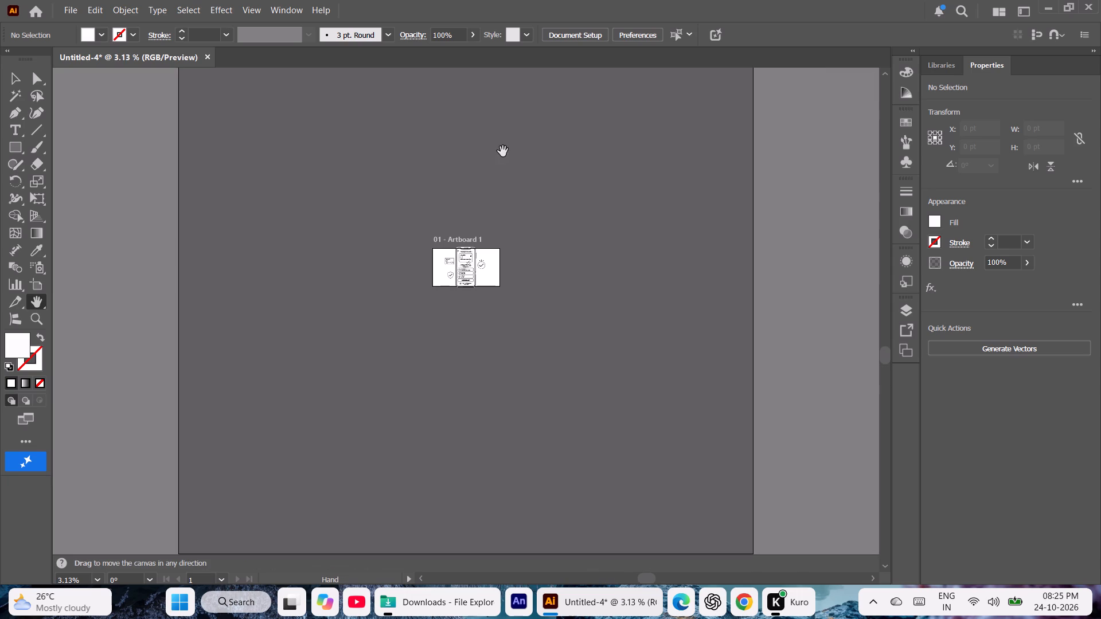
pyautogui.hotkey('ctrl', '+')
pyautogui.hotkey('ctrl', '+')
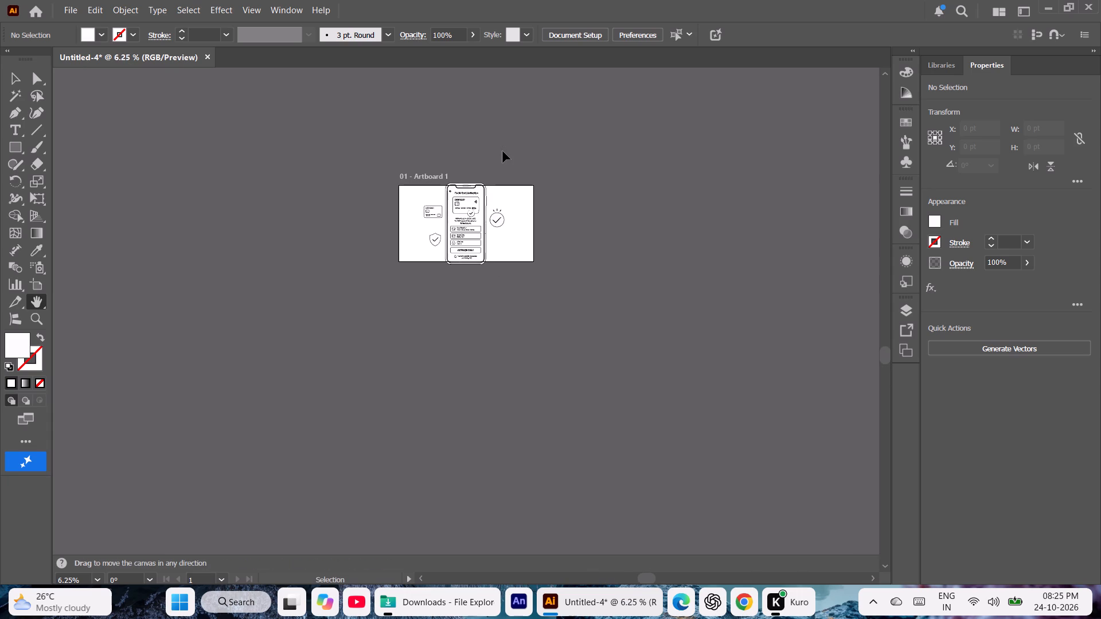
pyautogui.click(44, 287)
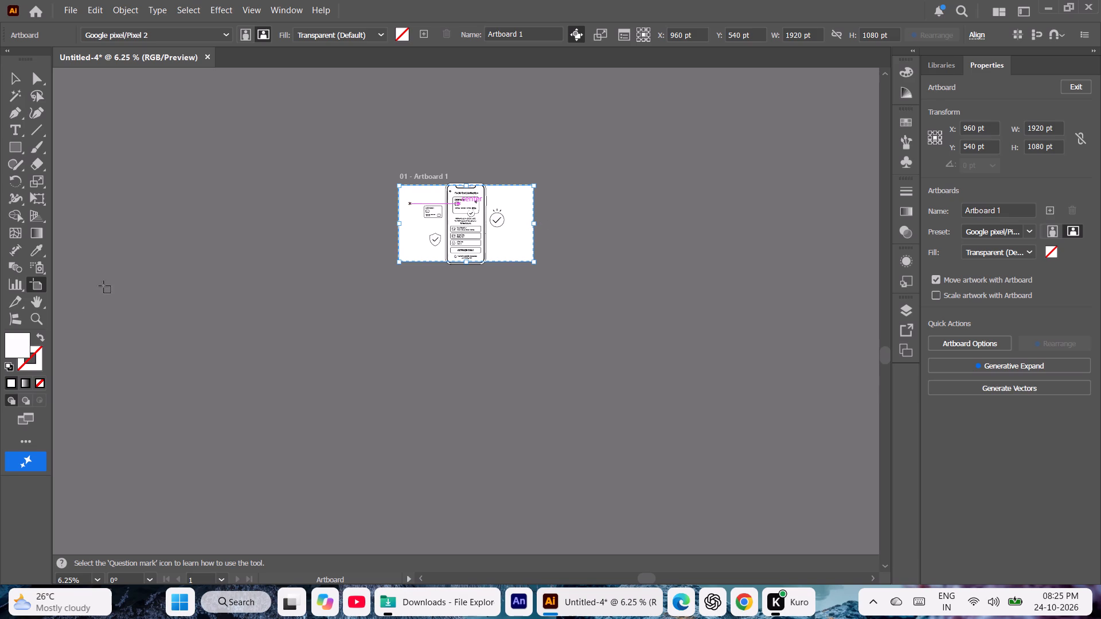
pyautogui.click(33, 302)
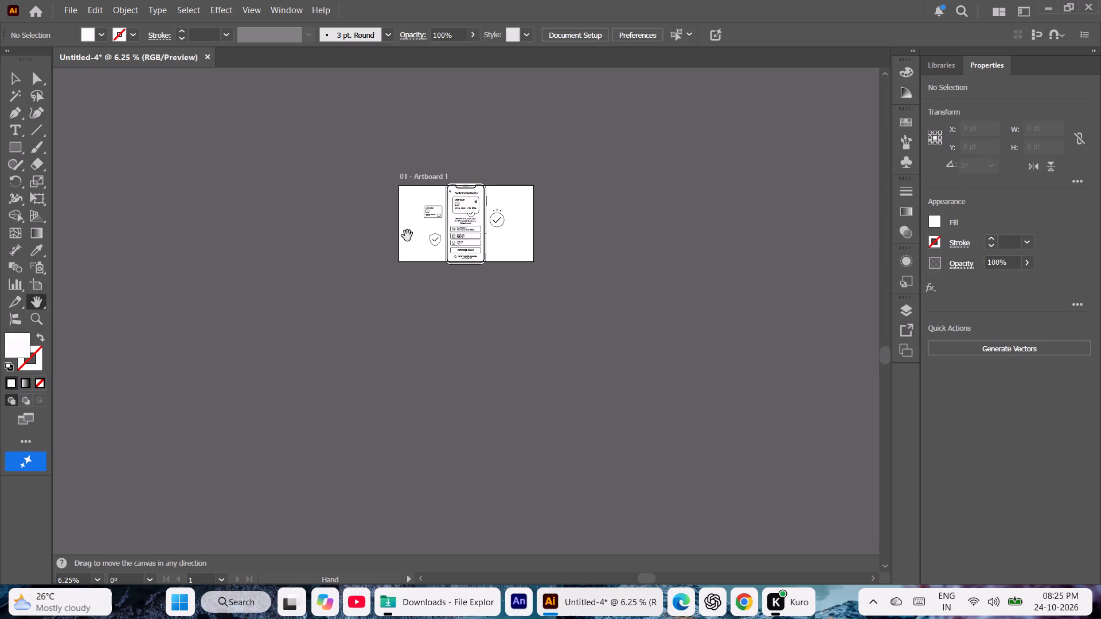
pyautogui.moveTo(407, 234); pyautogui.dragTo(67, 126)
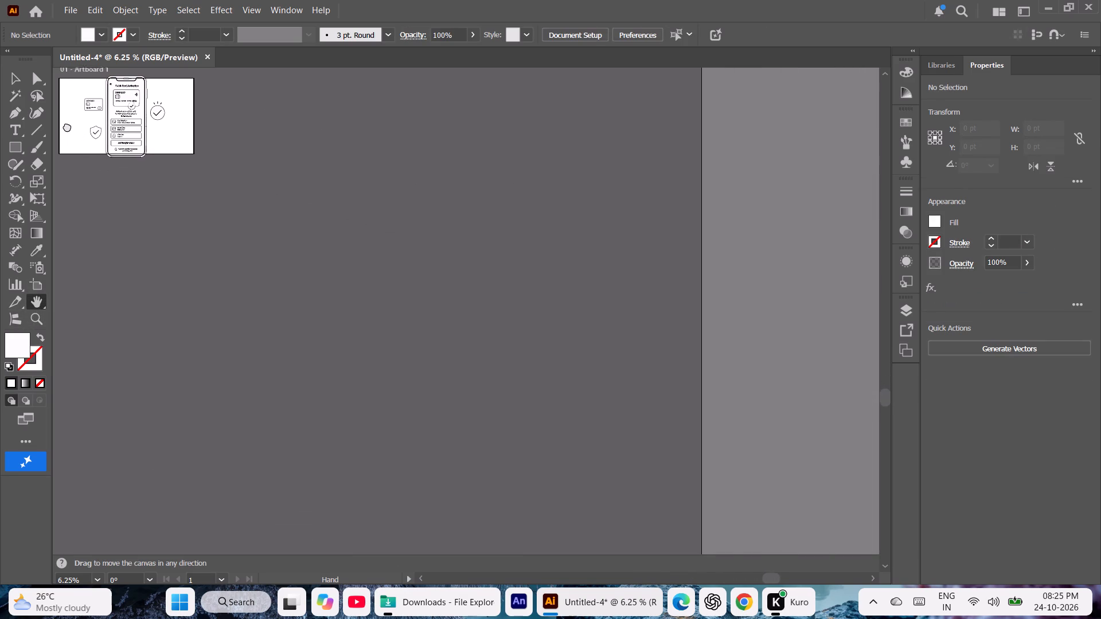
pyautogui.moveTo(67, 126); pyautogui.dragTo(66, 125)
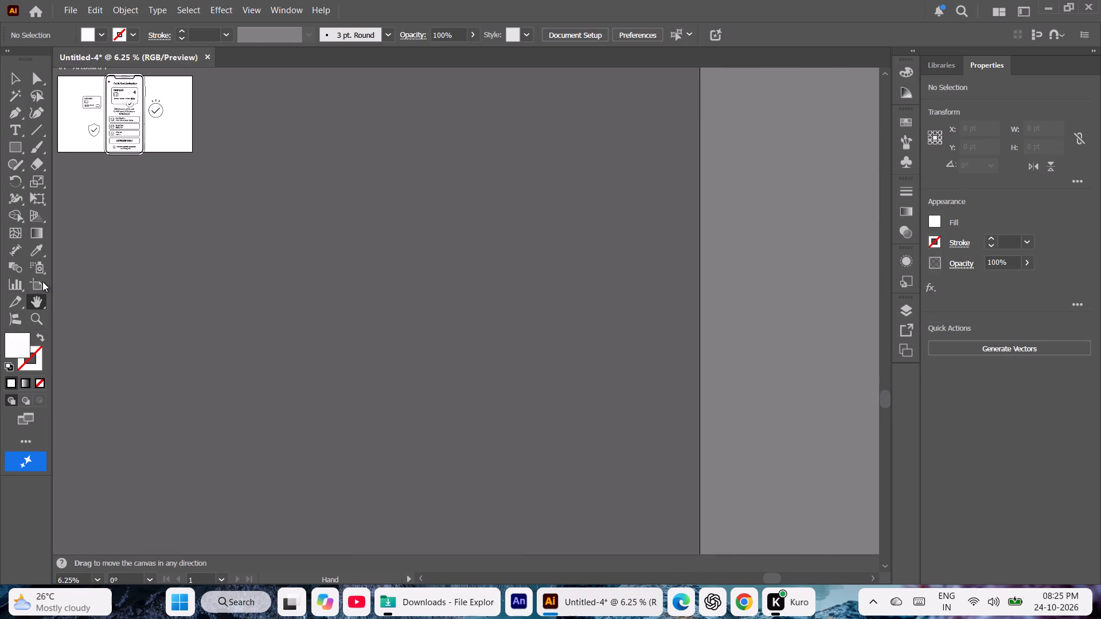
pyautogui.click(42, 281)
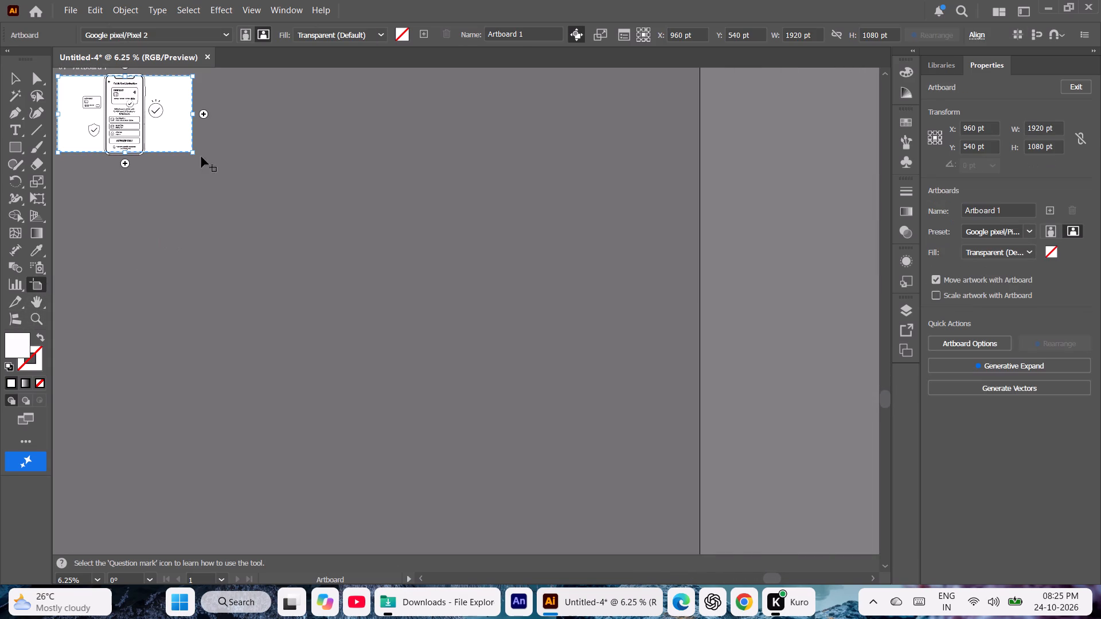
pyautogui.keyDown('shift'); pyautogui.moveTo(193, 150); pyautogui.dragTo(361, 307); pyautogui.keyUp('shift')
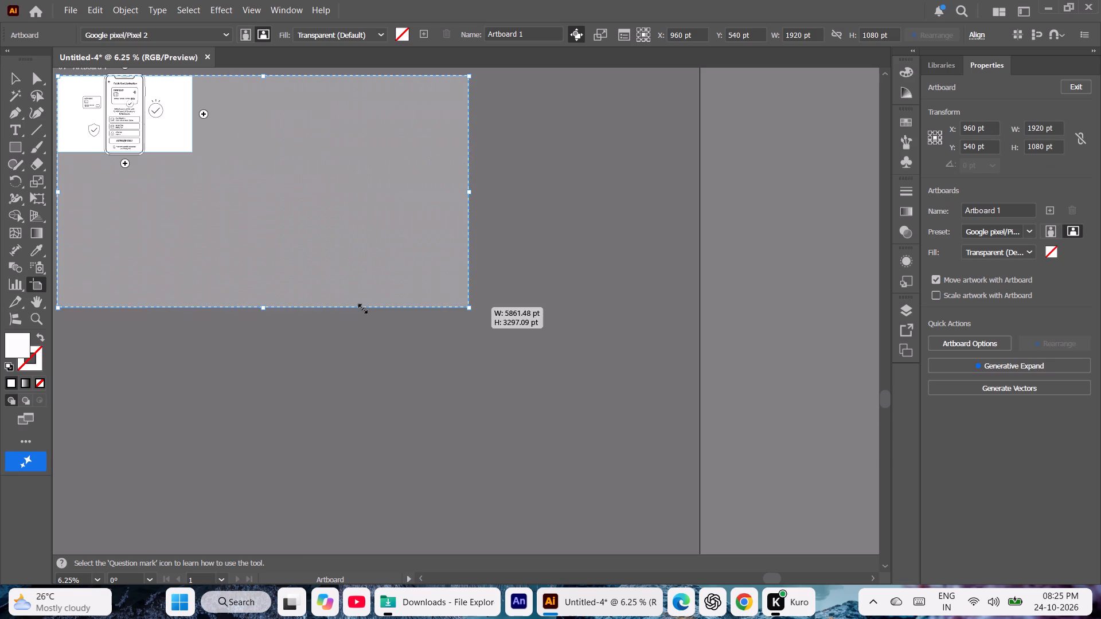
pyautogui.keyDown('shift'); pyautogui.moveTo(361, 307); pyautogui.dragTo(685, 407); pyautogui.keyUp('shift')
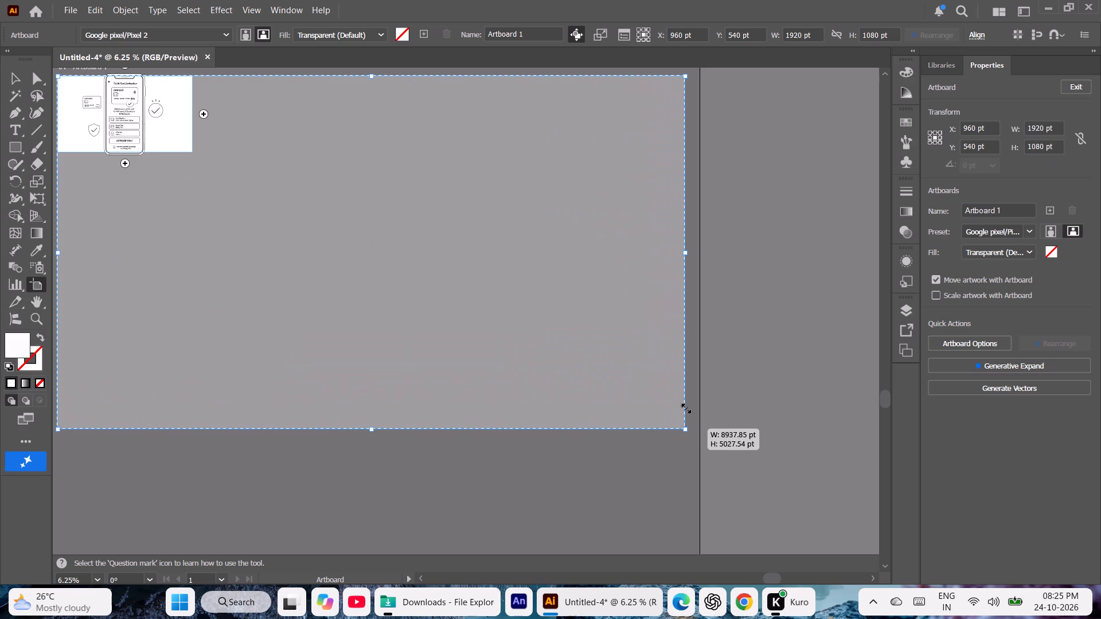
pyautogui.keyDown('shift'); pyautogui.moveTo(685, 407); pyautogui.dragTo(687, 414); pyautogui.keyUp('shift')
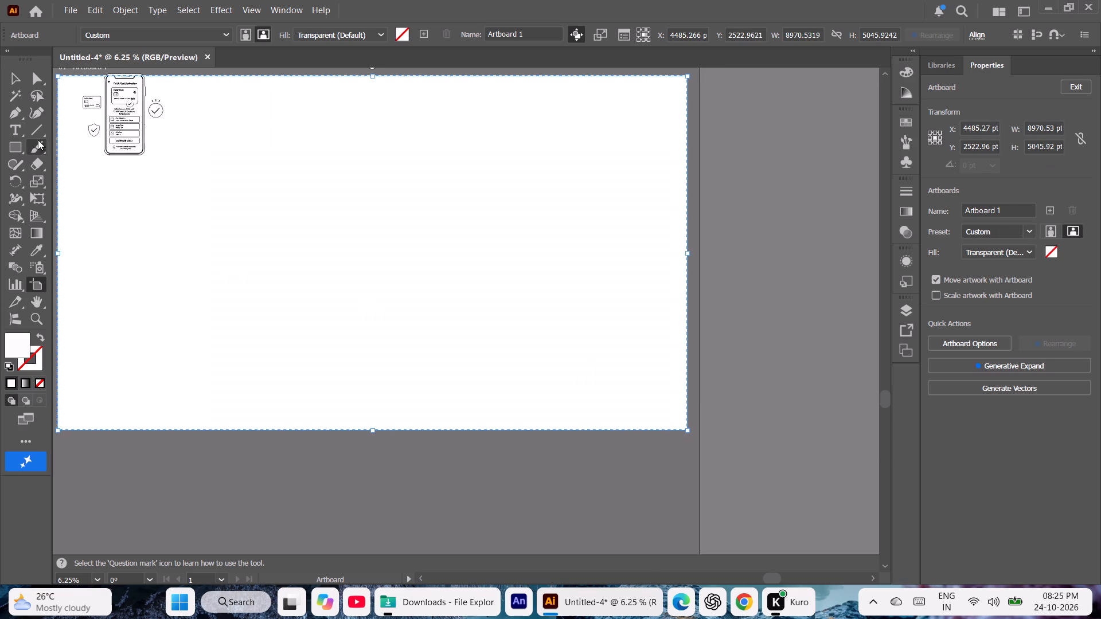
# Select all the Debit Card Activation line art, scale it up to about 3848 x 3929 pt and position it near the artboard's middle.
pyautogui.click(10, 73)
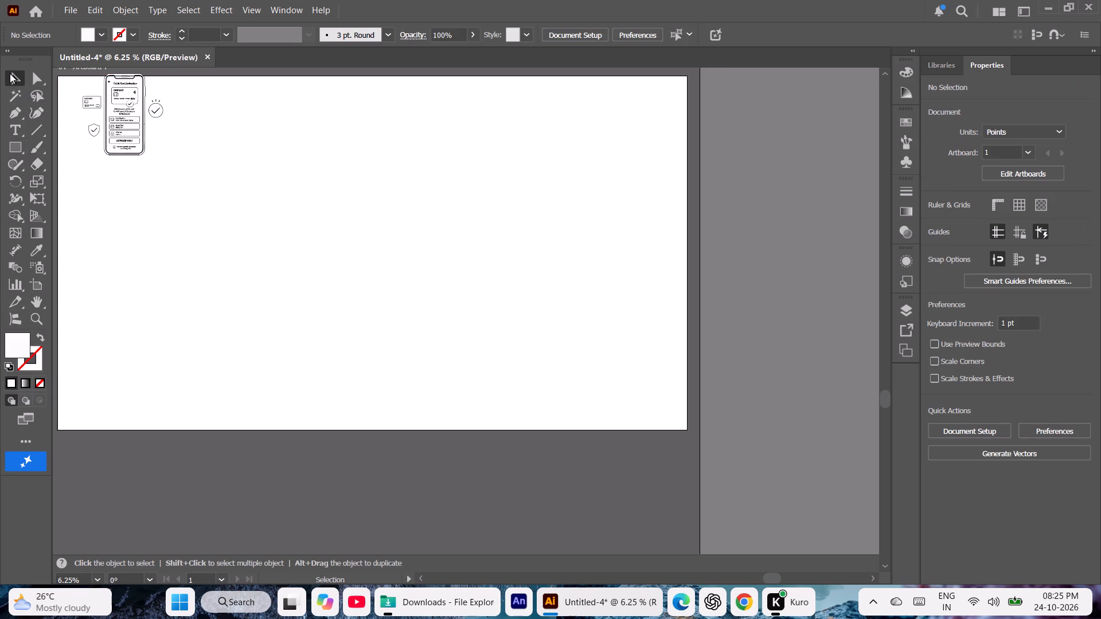
pyautogui.hotkey('ctrl', 'a')
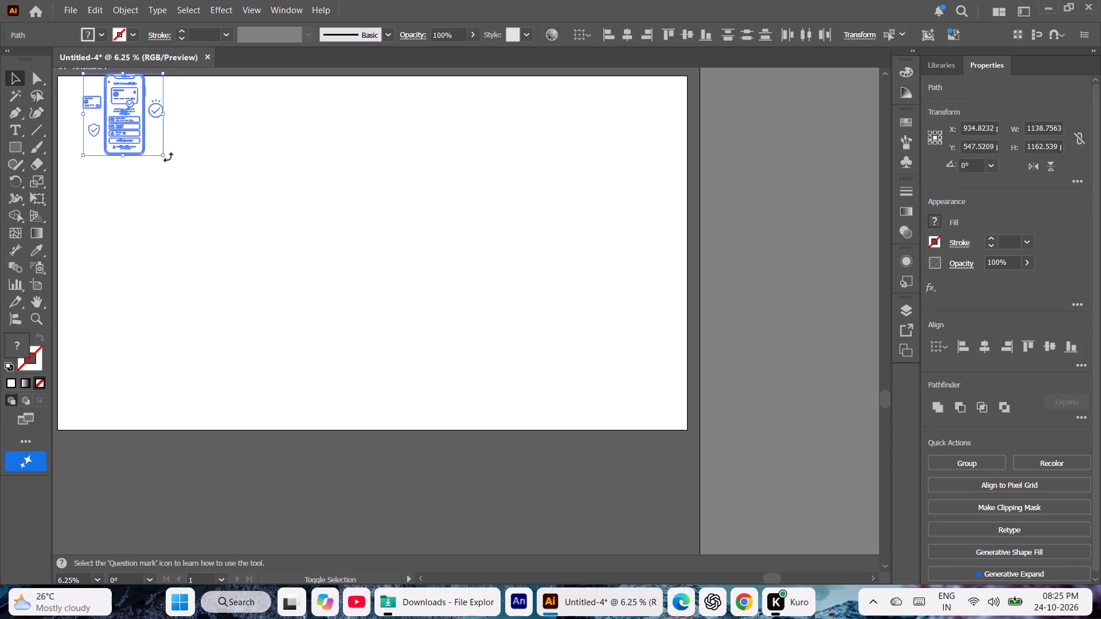
pyautogui.keyDown('shift'); pyautogui.moveTo(165, 156); pyautogui.dragTo(309, 307); pyautogui.keyUp('shift')
pyautogui.moveTo(186, 215); pyautogui.dragTo(332, 268)
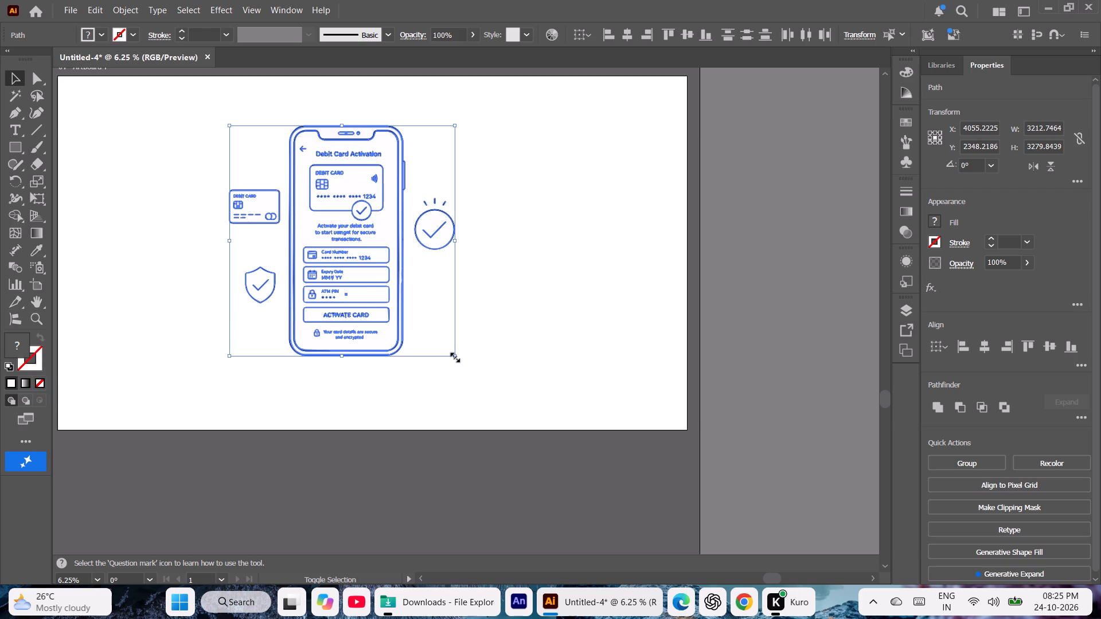
pyautogui.keyDown('shift'); pyautogui.moveTo(454, 356); pyautogui.dragTo(537, 401); pyautogui.keyUp('shift')
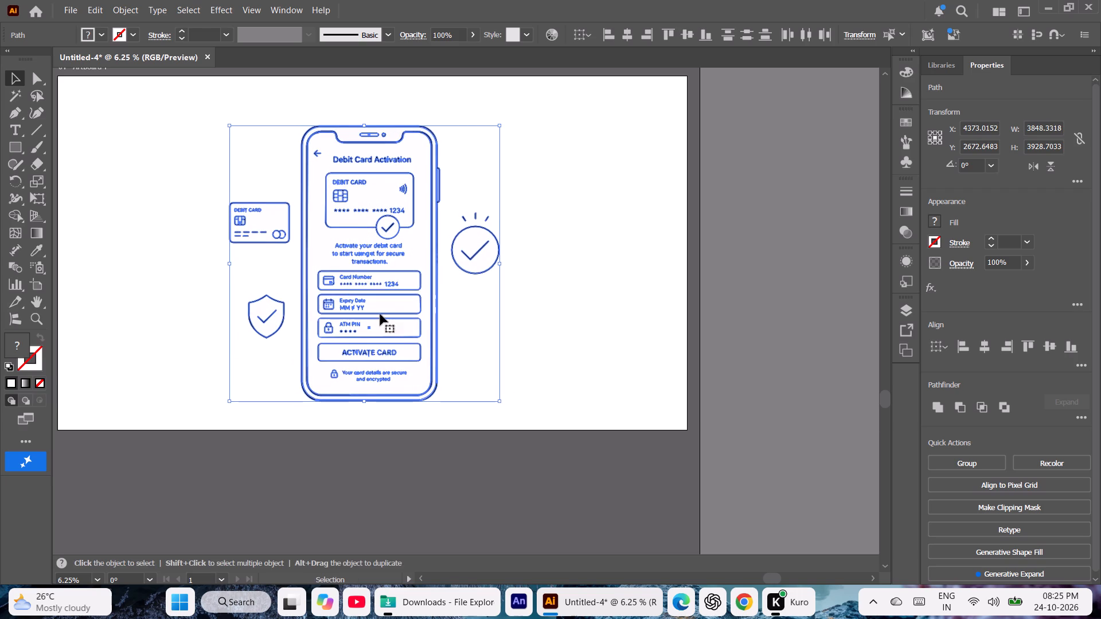
pyautogui.moveTo(376, 309); pyautogui.dragTo(364, 288)
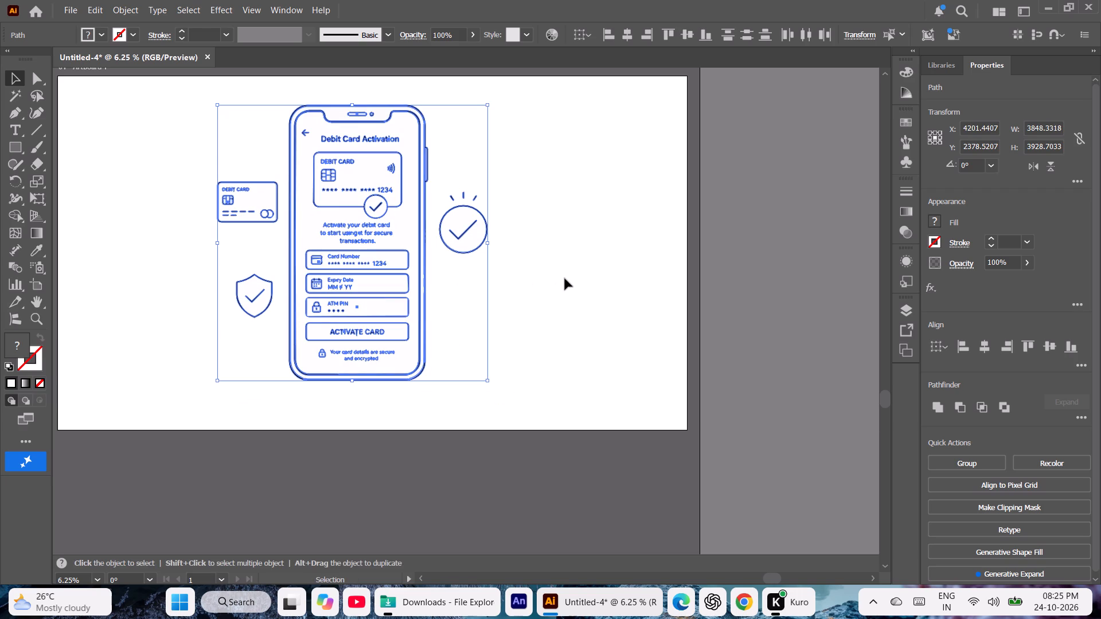
pyautogui.click(565, 279)
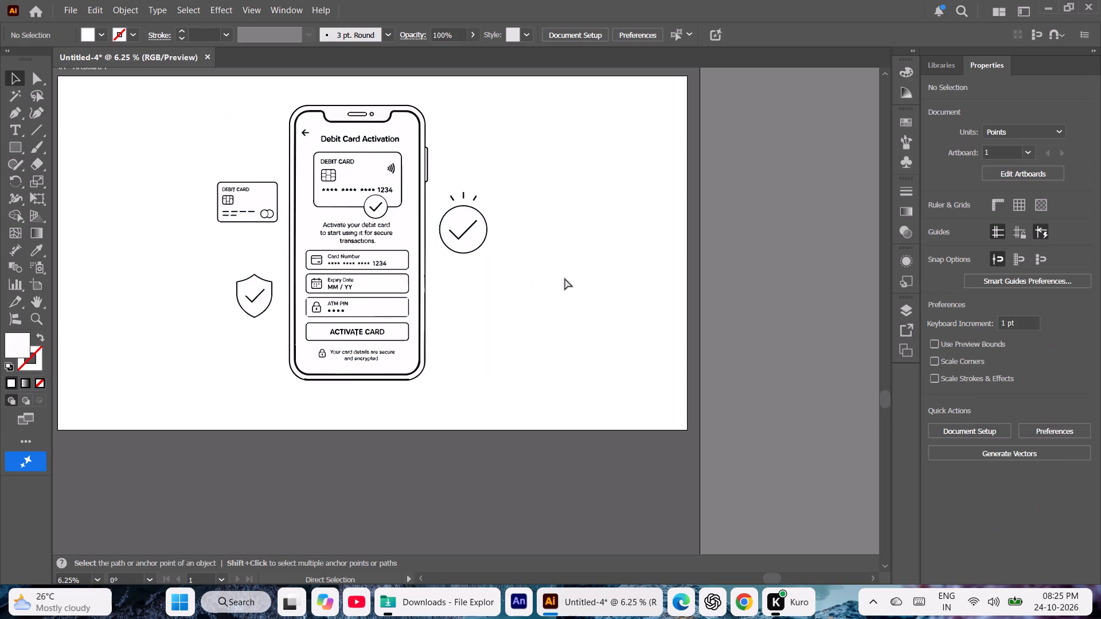
# Save the document in Downloads as "debit card activation" in Illustrator EPS format, using the Illustrator 10 EPS version.
pyautogui.hotkey('ctrl', 's')
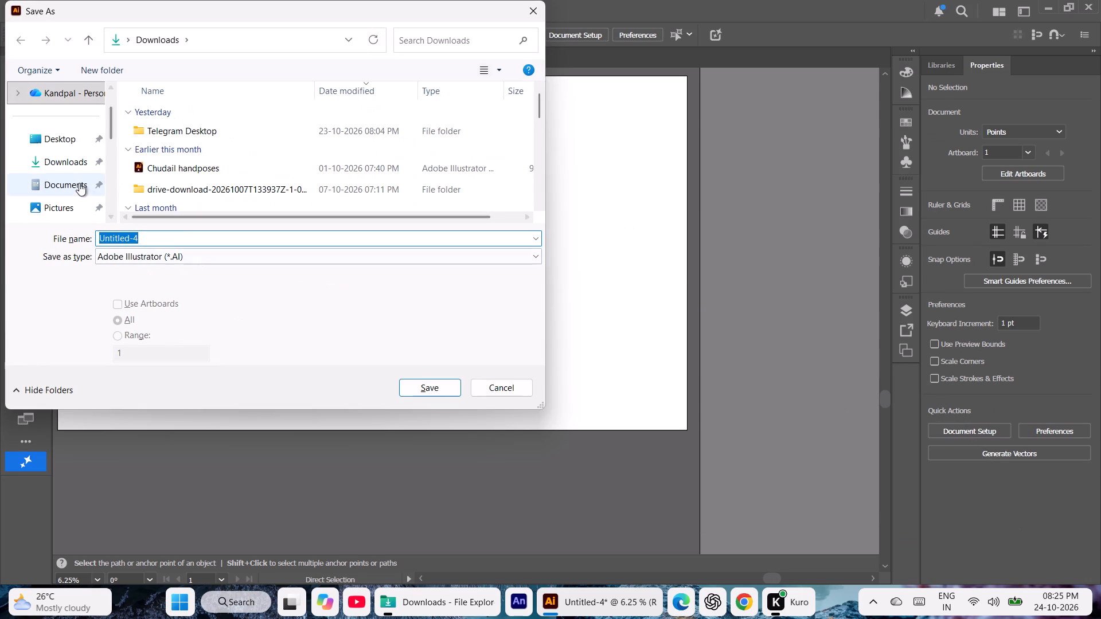
pyautogui.click(57, 162)
pyautogui.click(136, 239)
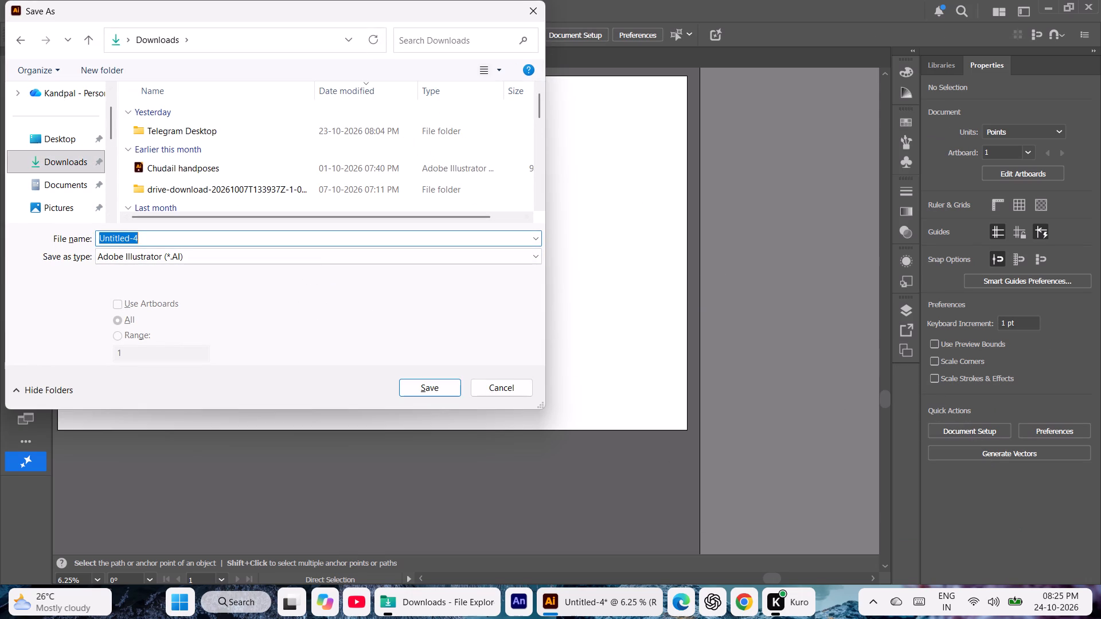
pyautogui.press('BackSpace')
pyautogui.write('debit card activation')
pyautogui.press('space')
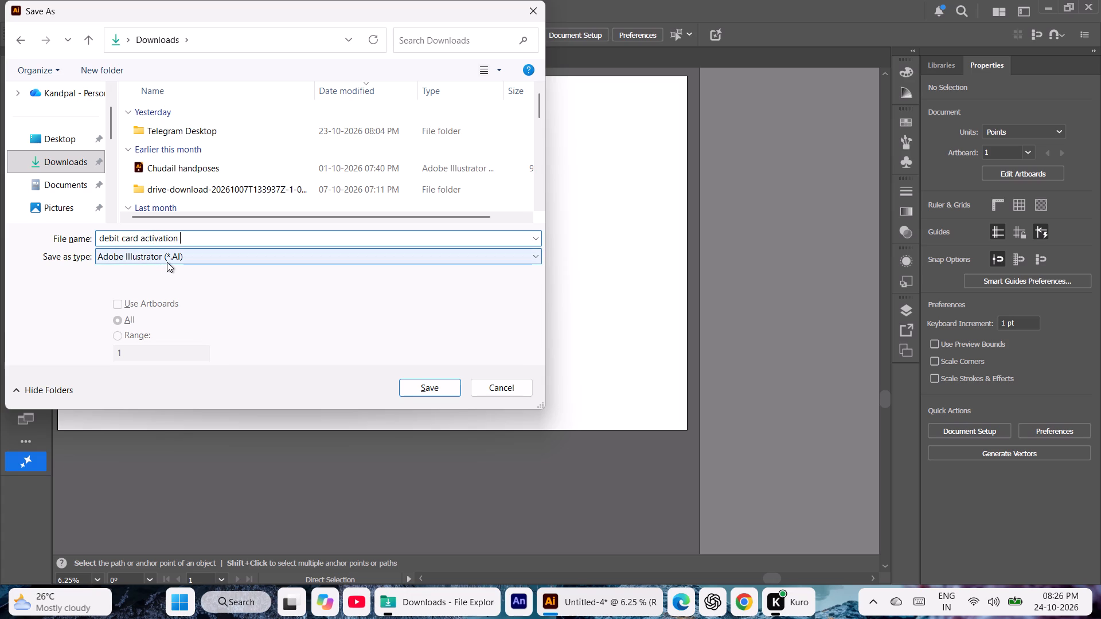
pyautogui.click(167, 262)
pyautogui.click(137, 292)
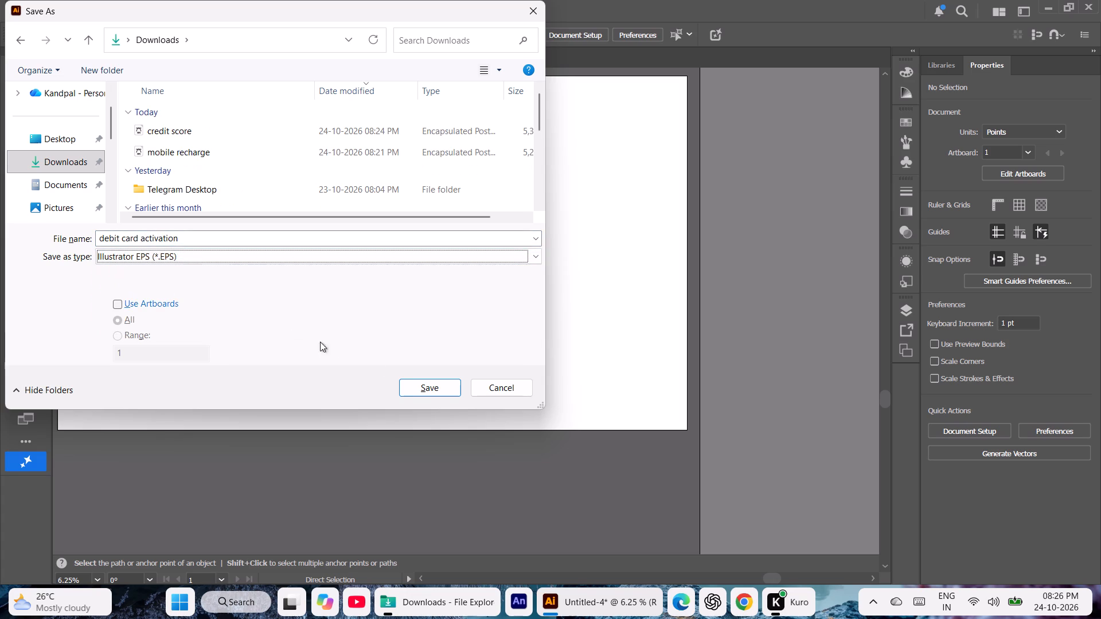
pyautogui.click(426, 387)
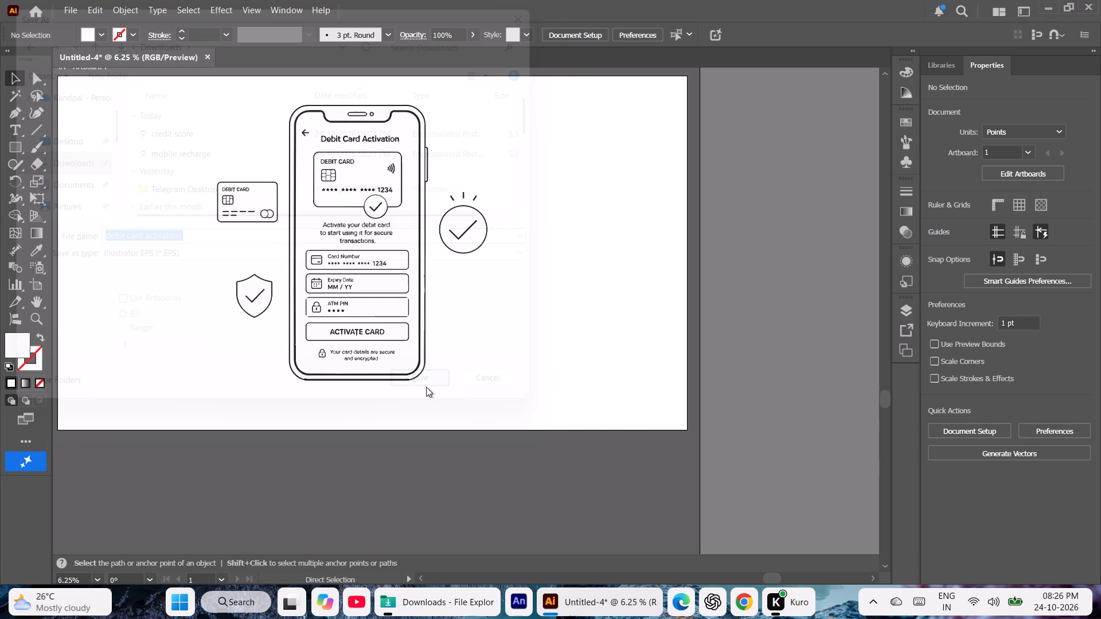
pyautogui.click(576, 101)
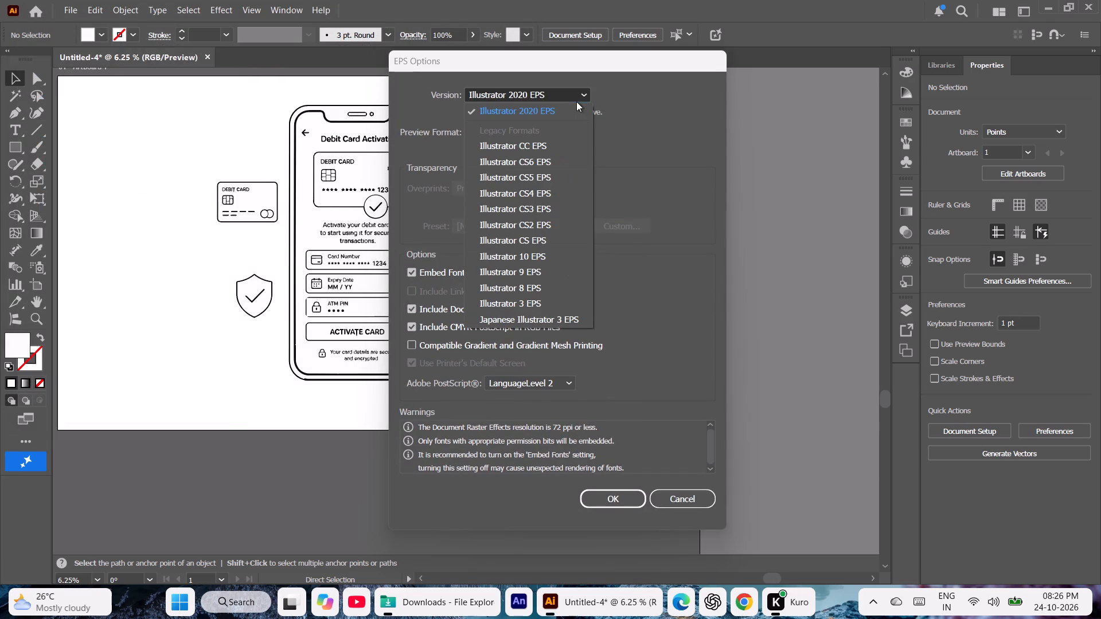
pyautogui.click(537, 252)
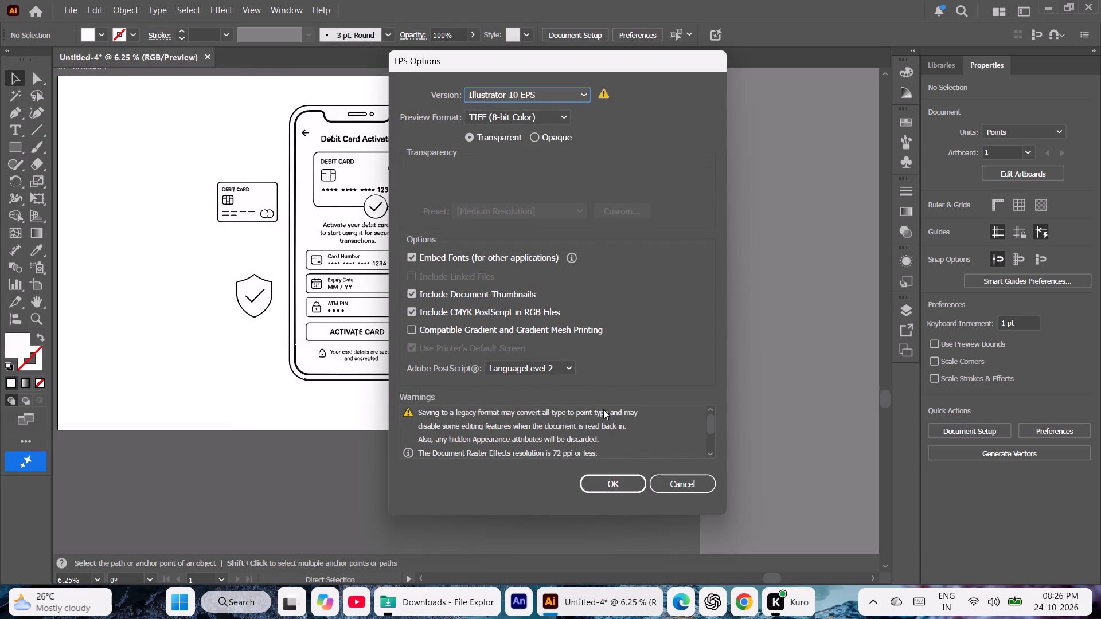
pyautogui.click(619, 489)
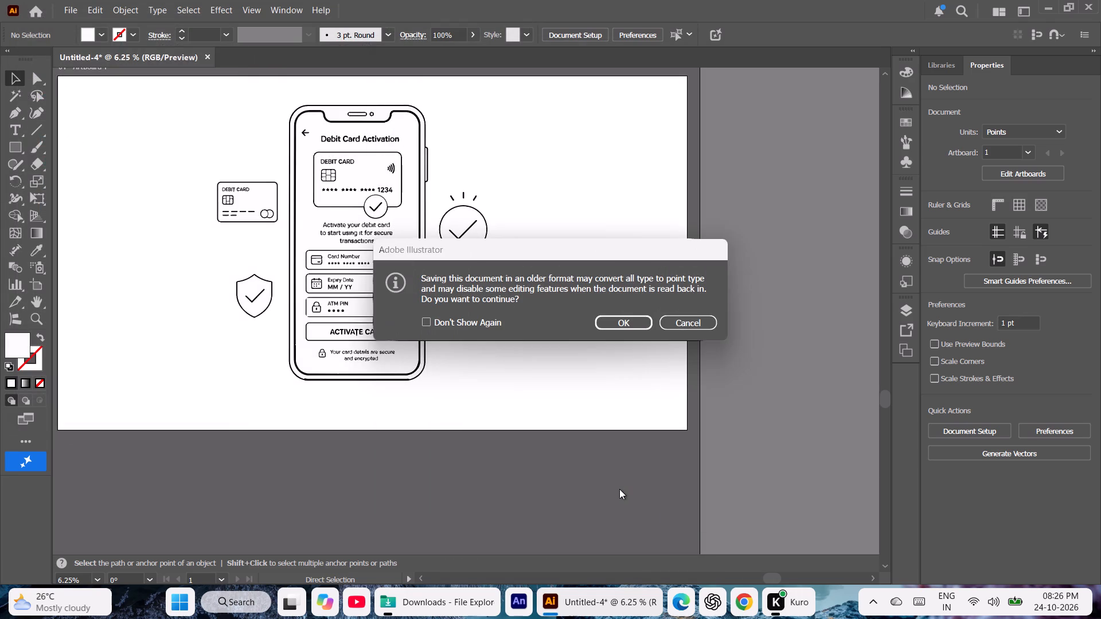
pyautogui.click(616, 326)
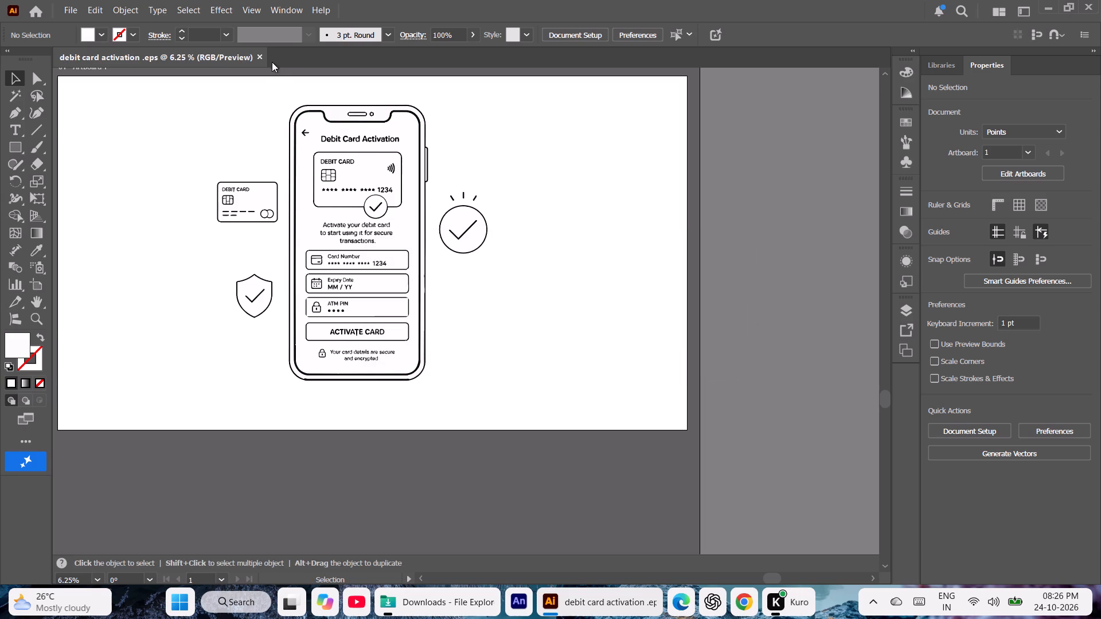
# Close the saved debit card activation document and exit Illustrator.
pyautogui.click(259, 57)
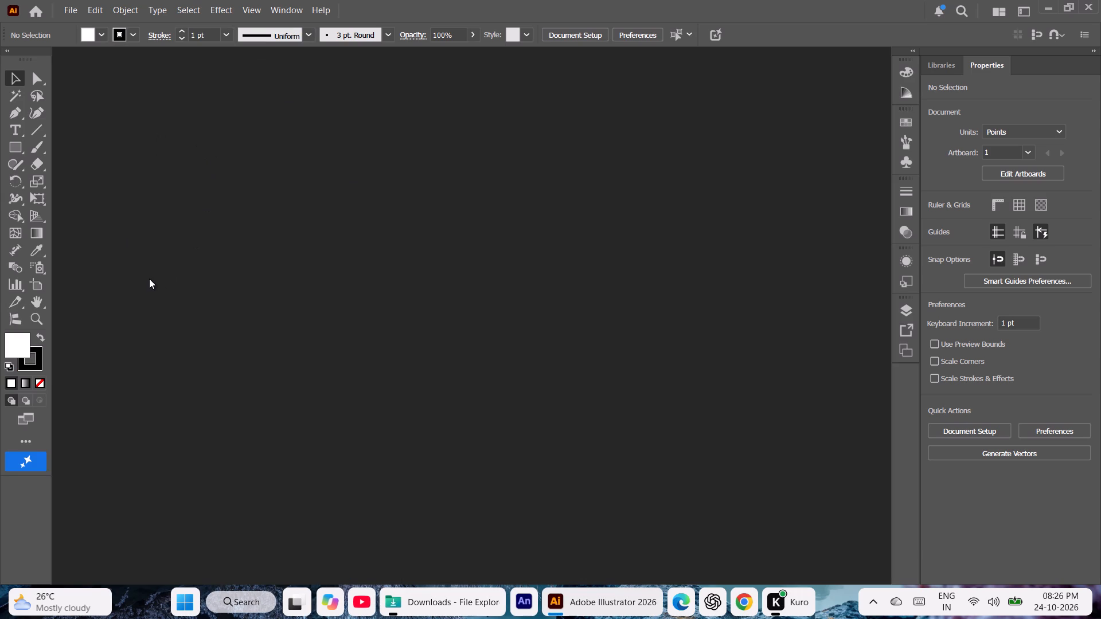
pyautogui.click(1084, 6)
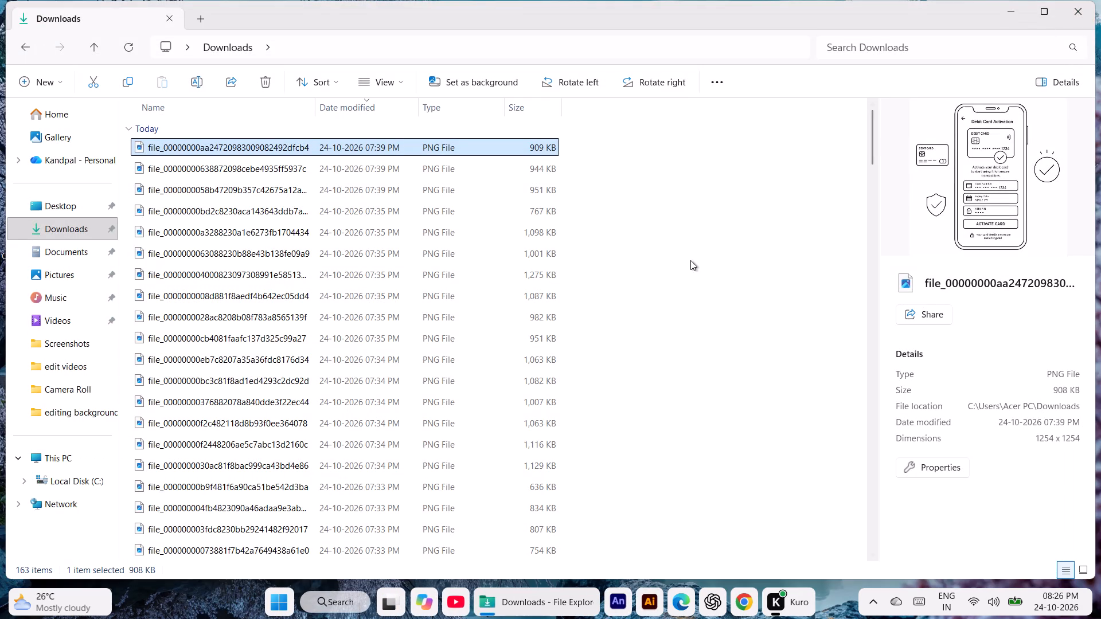
# Delete the processed Debit Card Activation PNG from the Downloads folder and select the Credit Card Payment PNG.
pyautogui.click(264, 88)
pyautogui.click(269, 151)
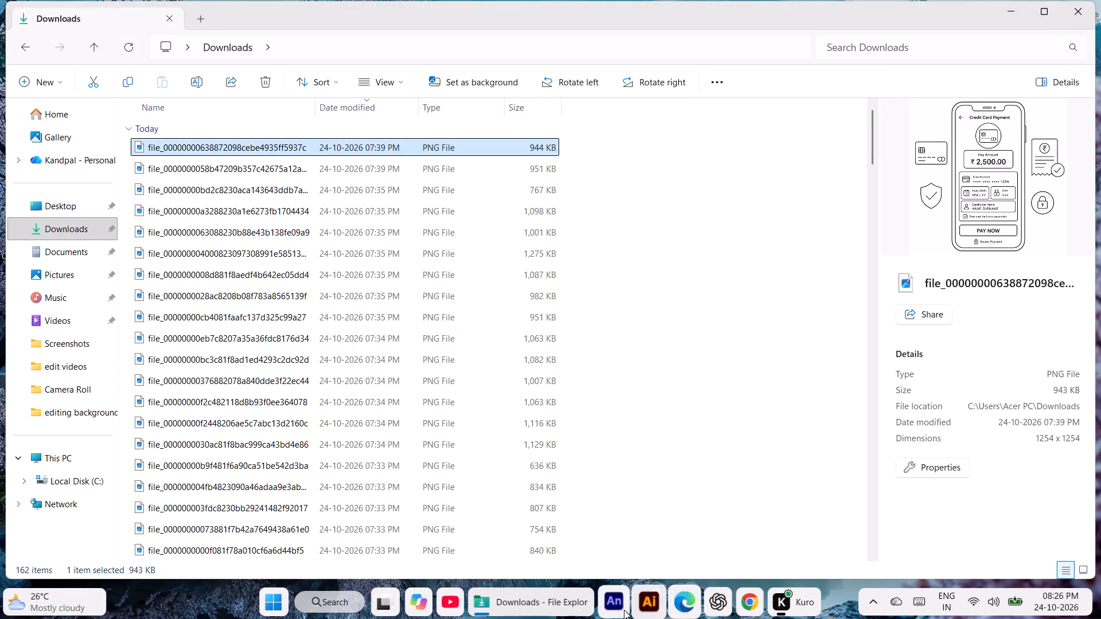
# Launch Illustrator again for the Credit Card Payment picture.
pyautogui.click(648, 604)
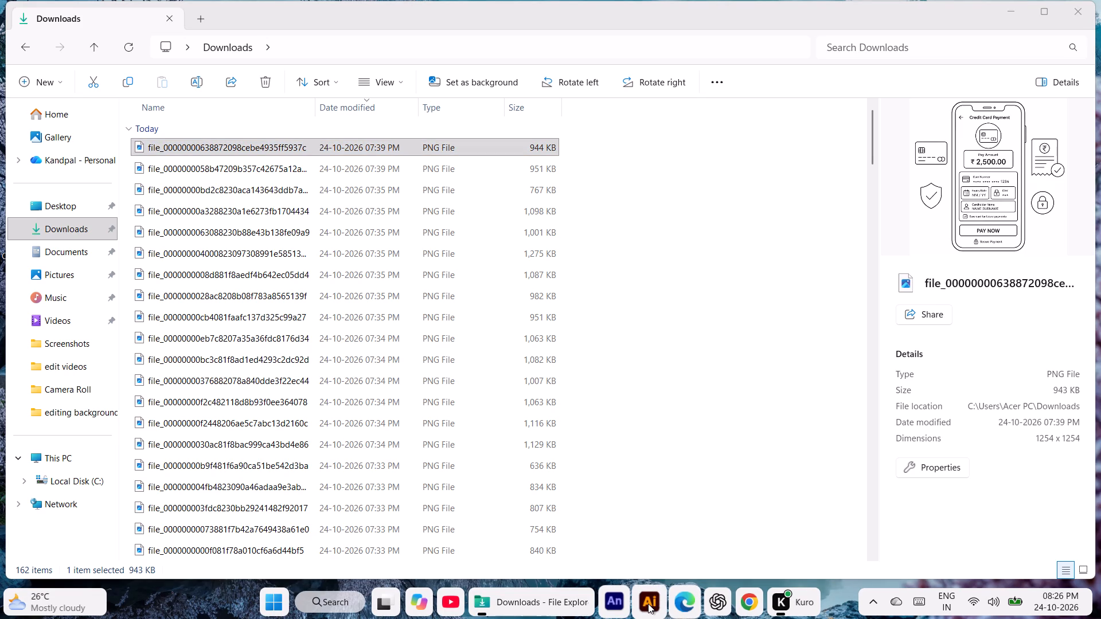
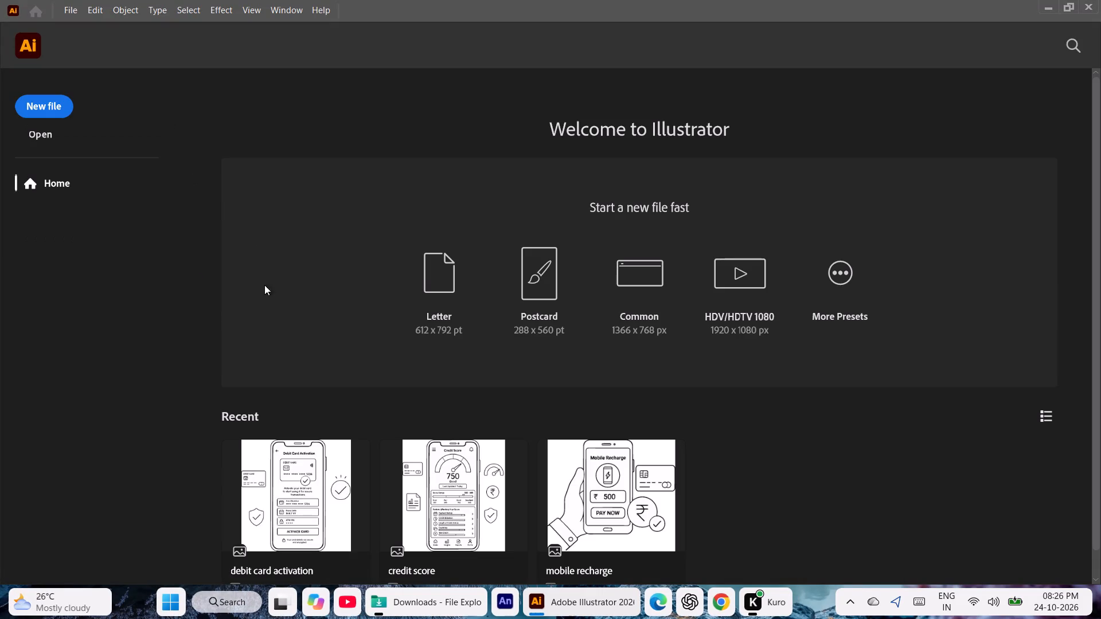
# Create a new 1920 x 1080 pt document from the recent preset.
pyautogui.click(52, 109)
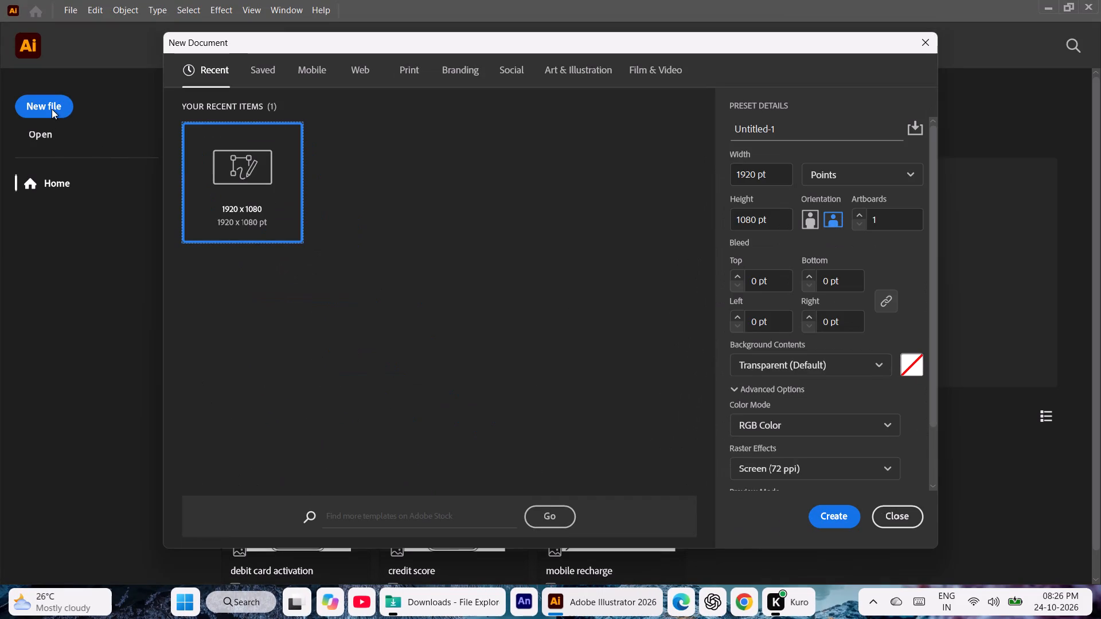
pyautogui.click(828, 510)
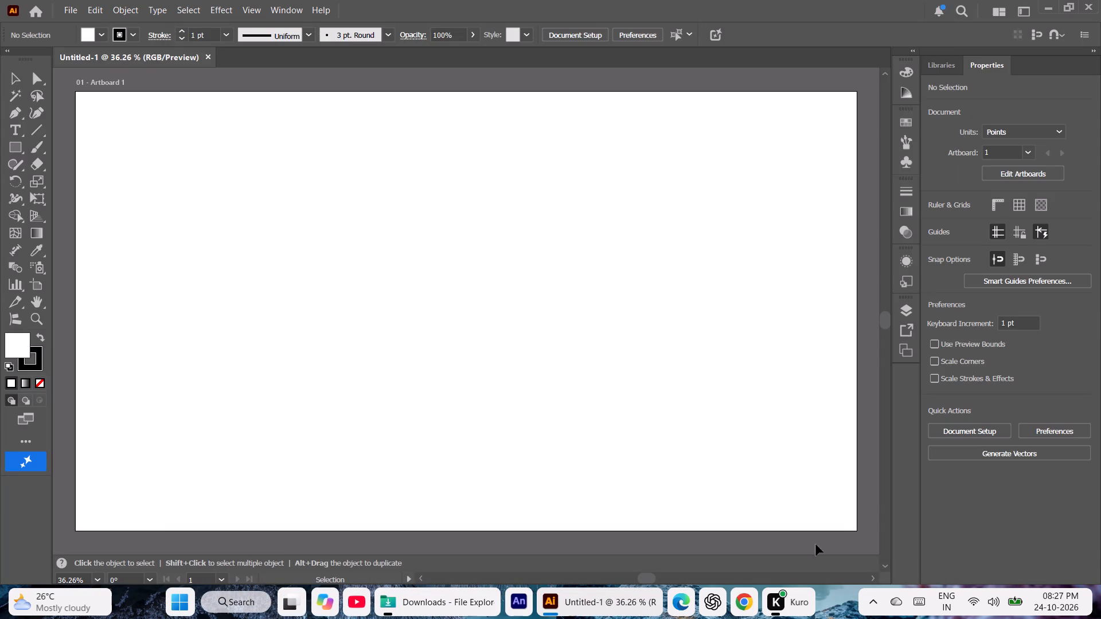
# Place the Credit Card Payment PNG from the Downloads folder onto the middle of the artboard.
pyautogui.click(474, 607)
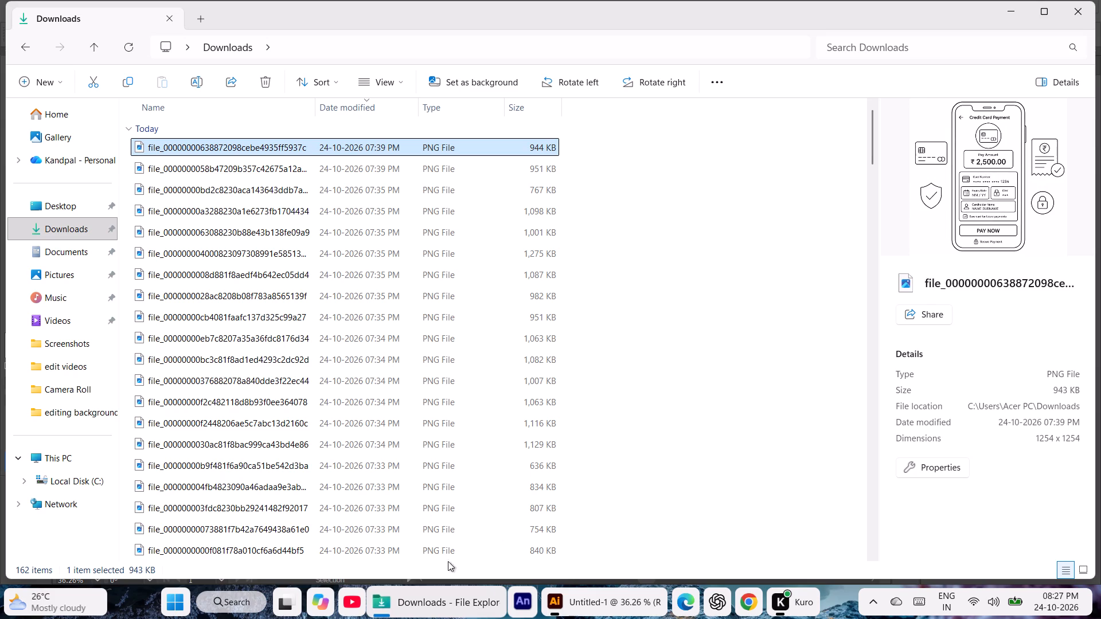
pyautogui.moveTo(281, 143); pyautogui.dragTo(453, 203)
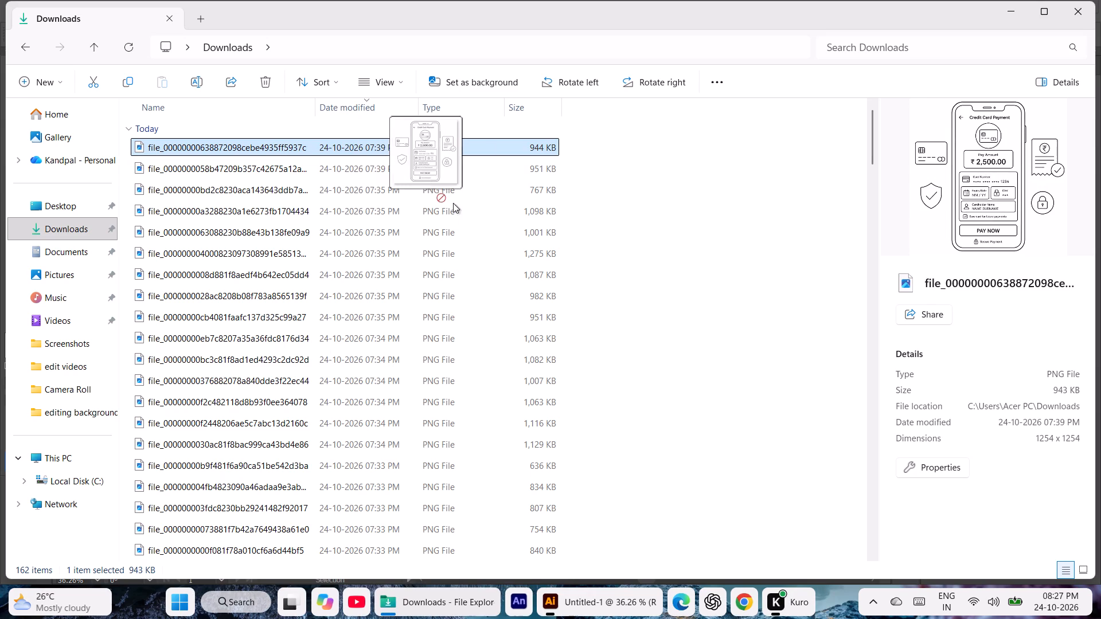
pyautogui.moveTo(453, 203); pyautogui.dragTo(467, 332)
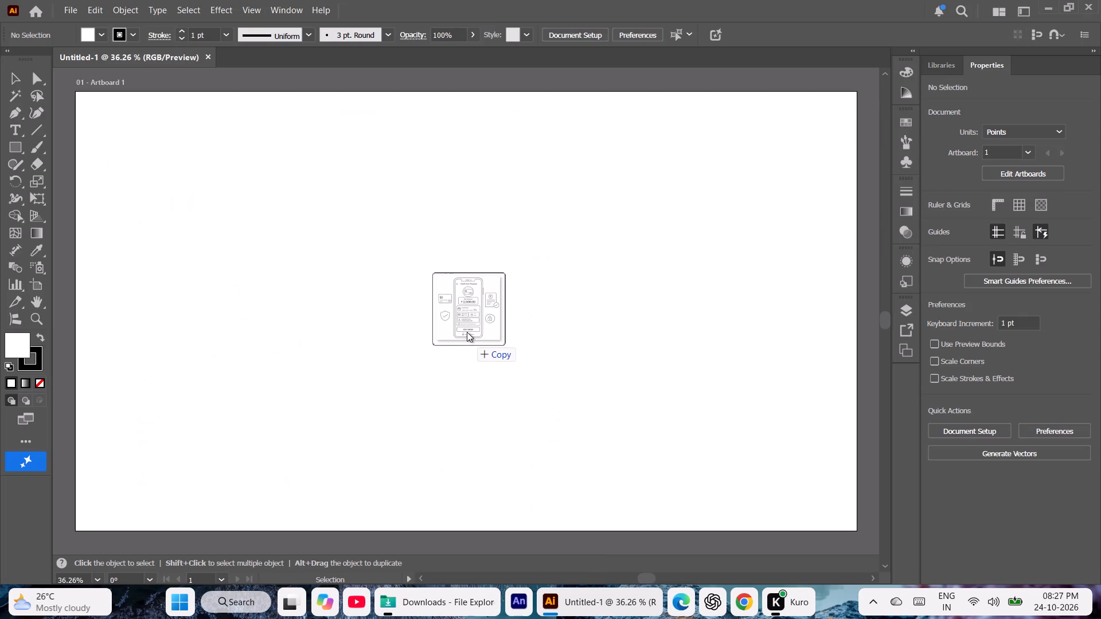
pyautogui.moveTo(467, 332); pyautogui.dragTo(454, 310)
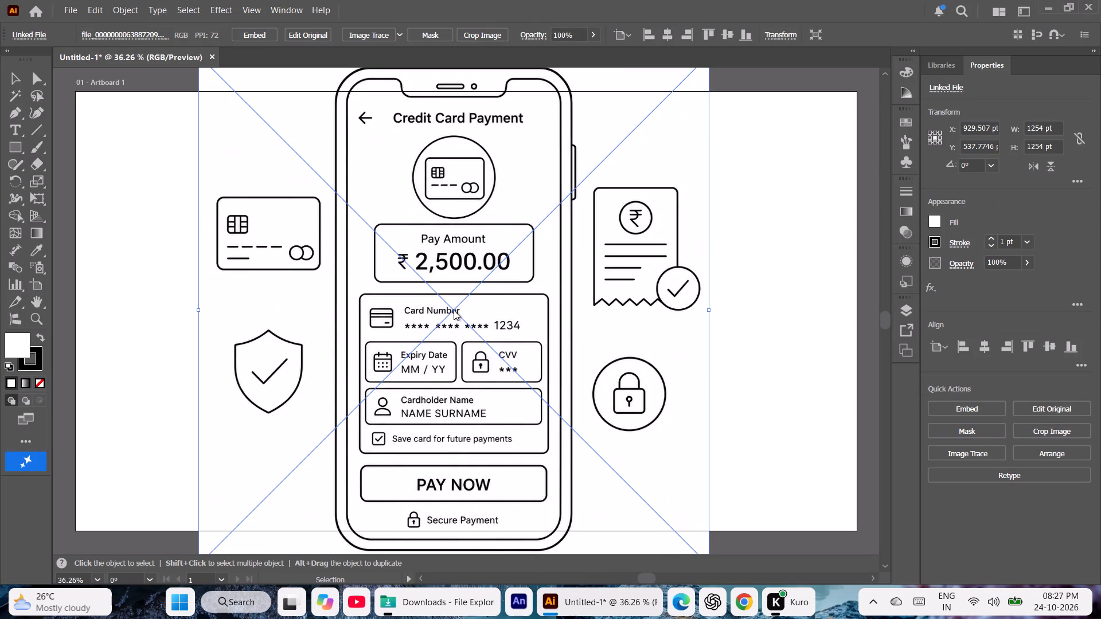
# Image-trace the placed Credit Card Payment picture with the Low Fidelity Photo preset and expand the tracing into paths.
pyautogui.hotkey('ctrl', '-')
pyautogui.hotkey('ctrl', '-')
pyautogui.hotkey('ctrl', '-')
pyautogui.hotkey('ctrl', '-')
pyautogui.hotkey('ctrl', '-')
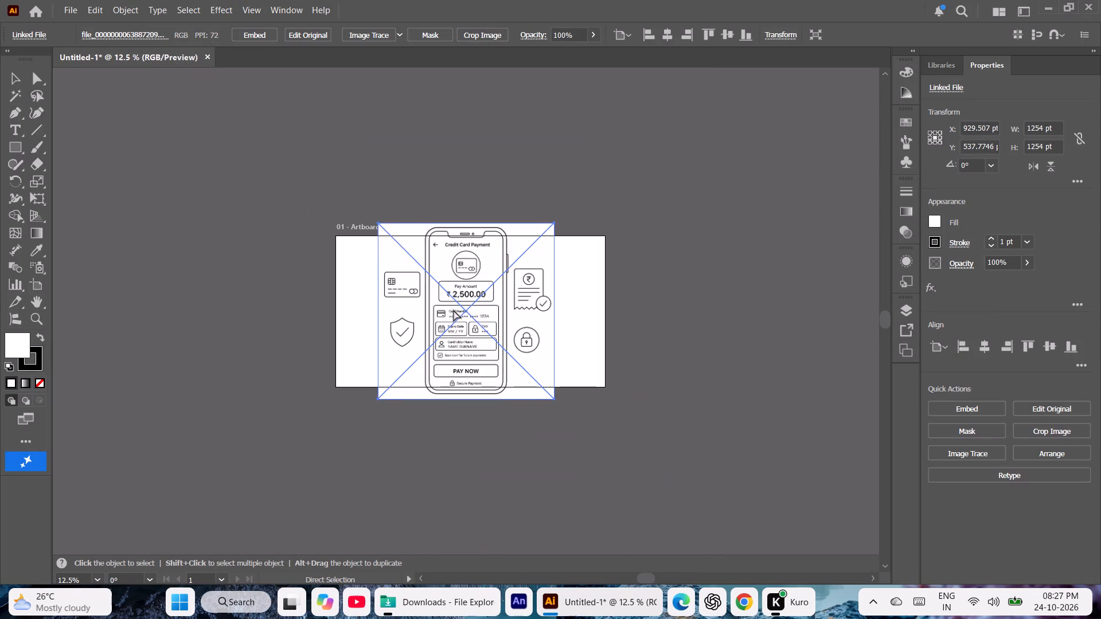
pyautogui.click(37, 300)
pyautogui.moveTo(393, 294); pyautogui.dragTo(78, 115)
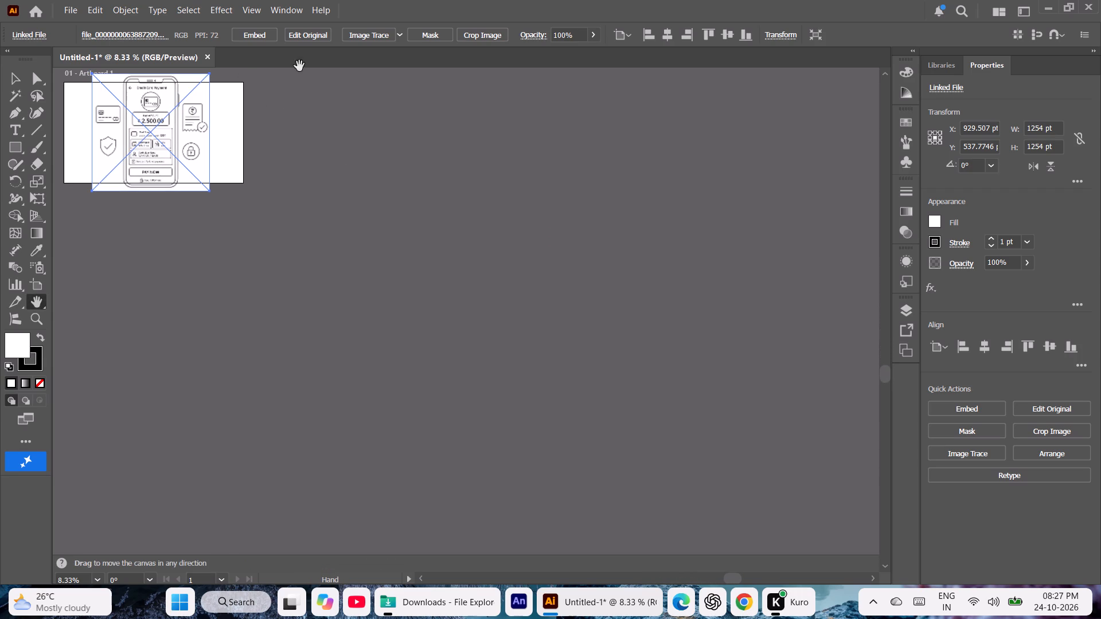
pyautogui.click(292, 8)
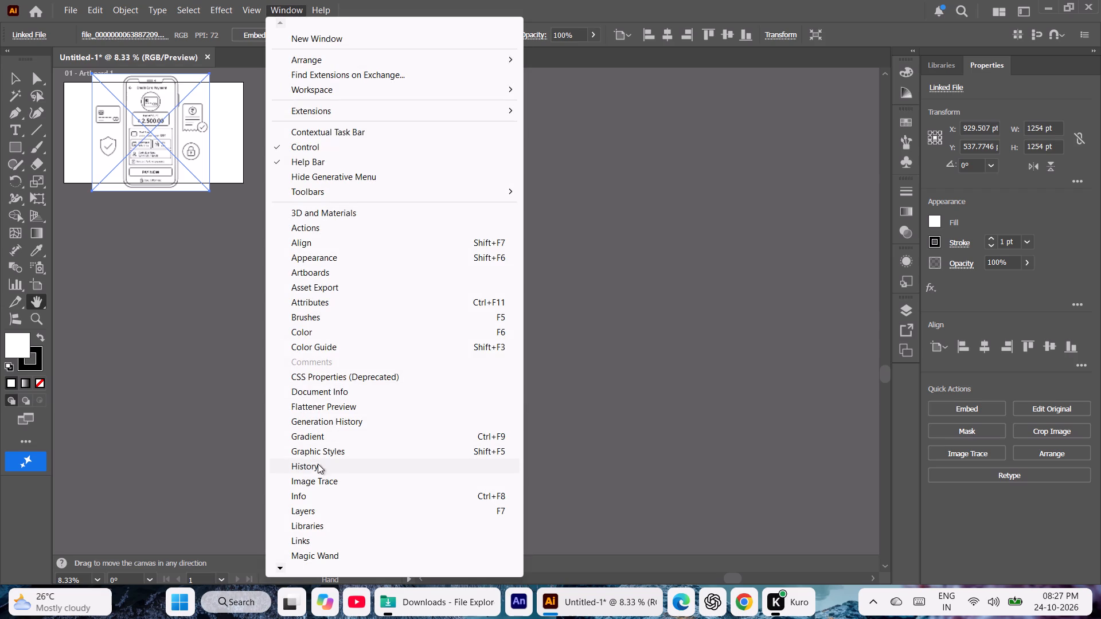
pyautogui.click(325, 484)
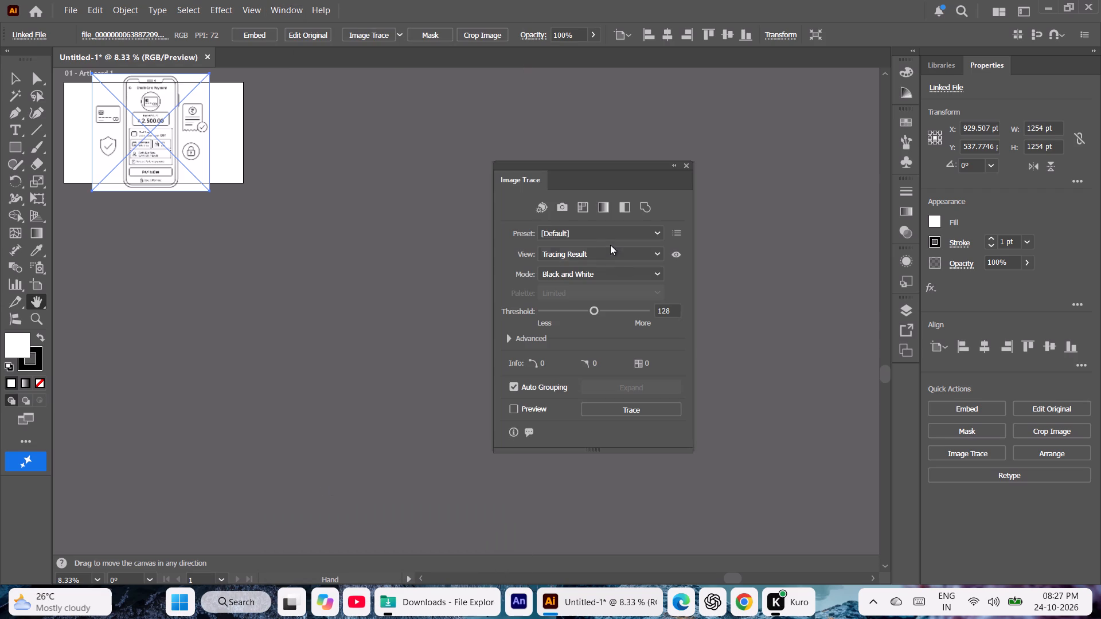
pyautogui.click(610, 237)
pyautogui.click(584, 305)
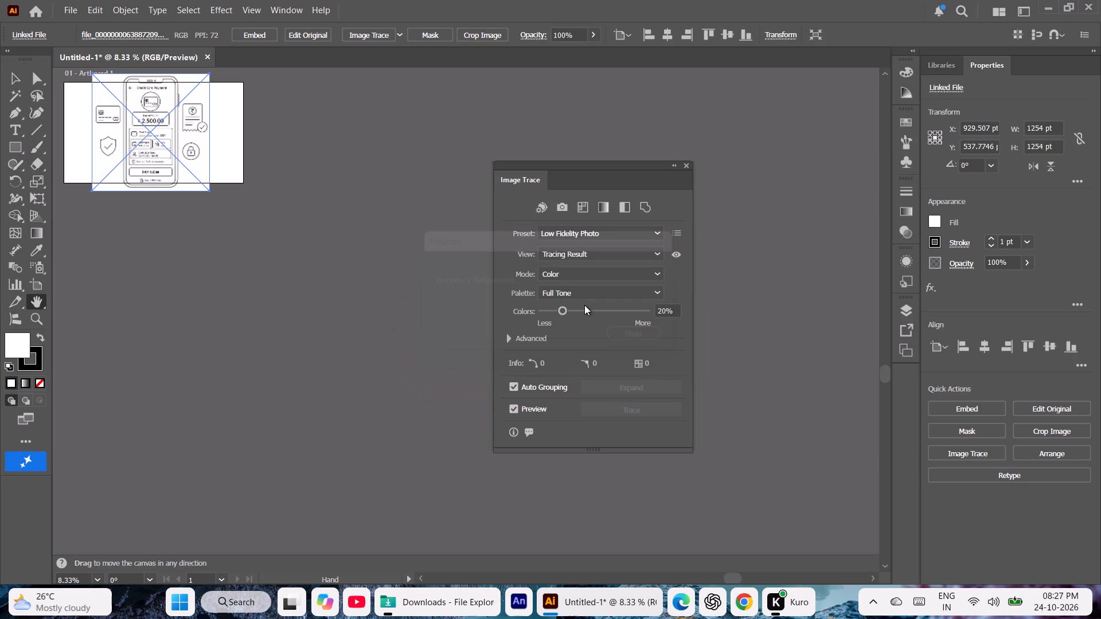
pyautogui.click(620, 385)
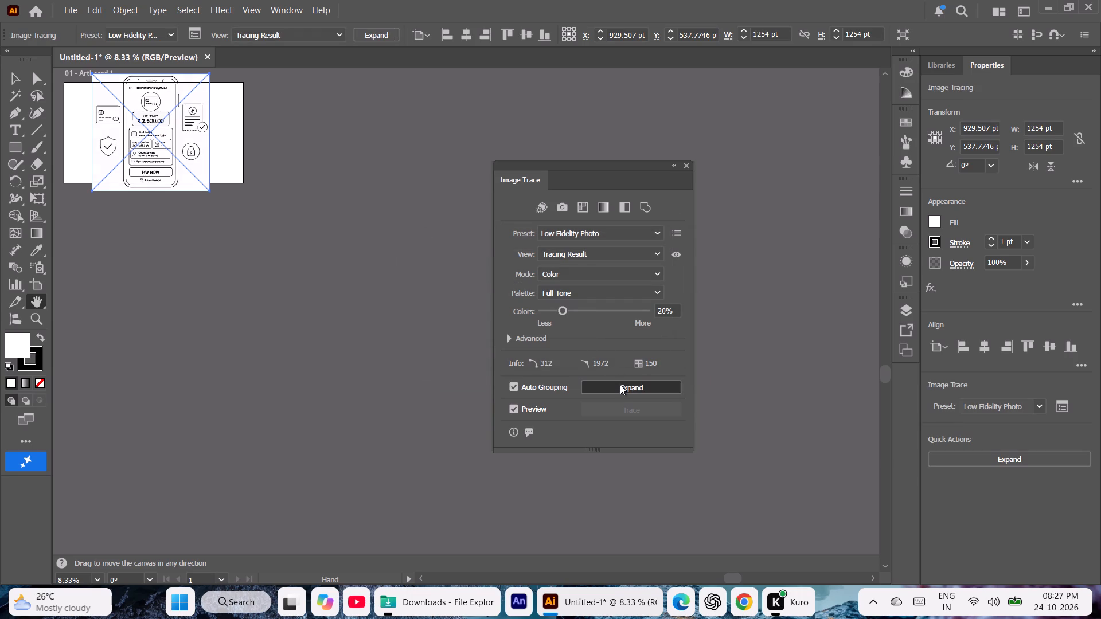
pyautogui.click(689, 167)
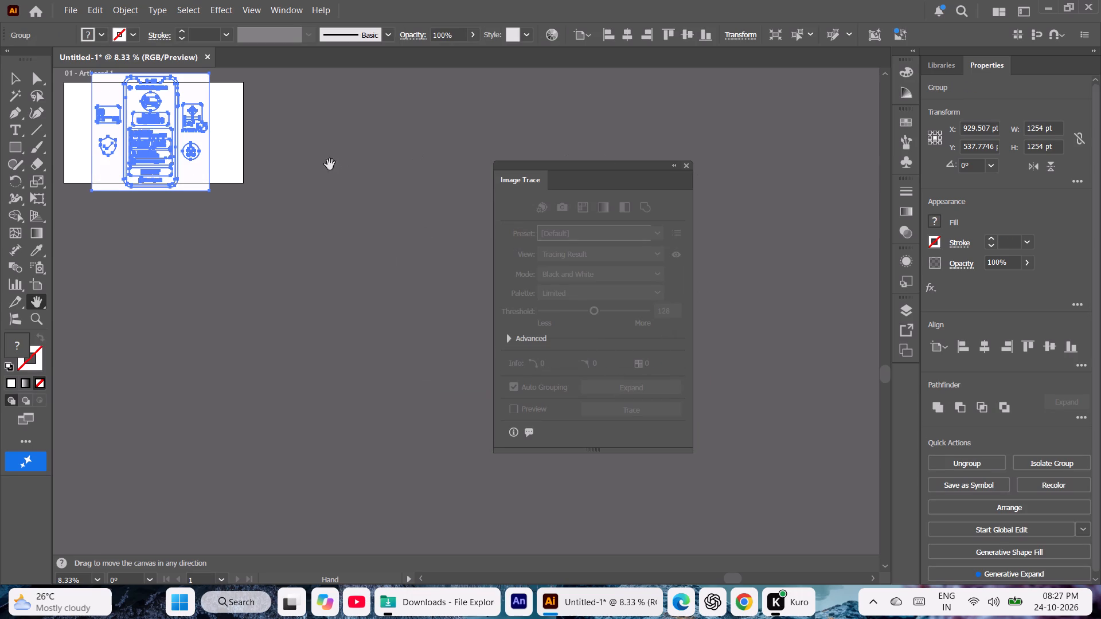
# Ungroup all of the traced artwork and delete its square background shape.
pyautogui.rightClick(201, 173)
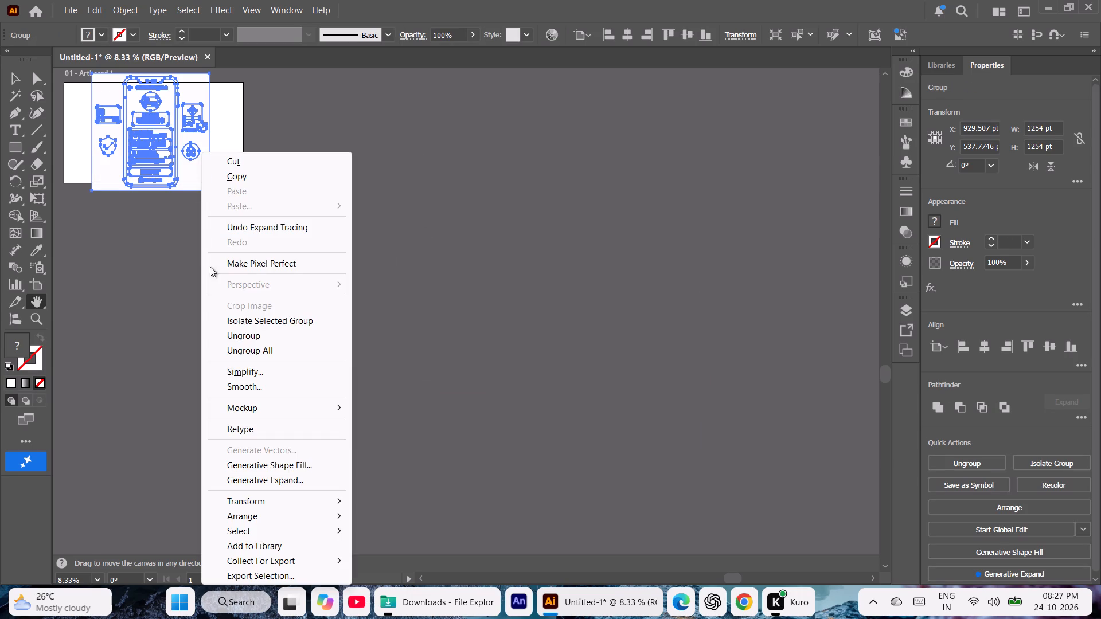
pyautogui.click(247, 351)
pyautogui.click(315, 328)
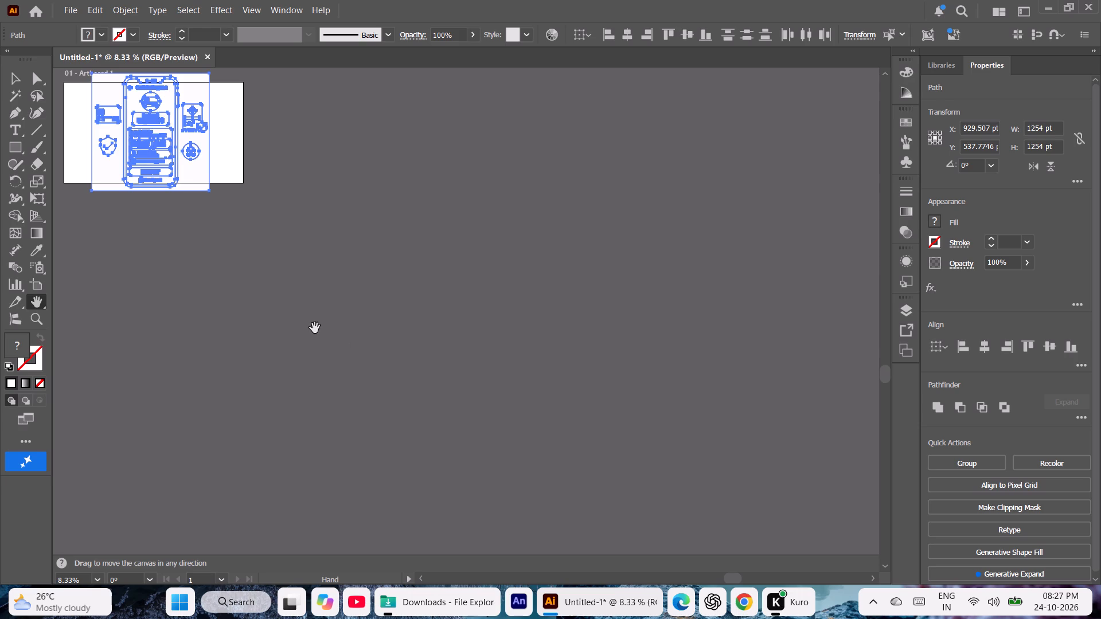
pyautogui.click(14, 77)
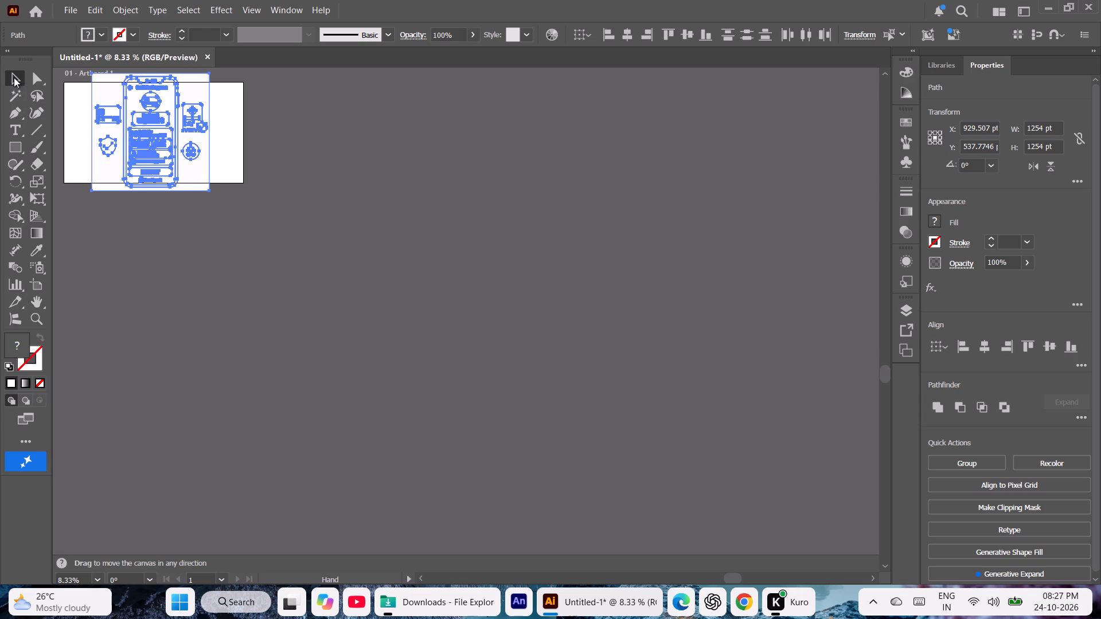
pyautogui.click(156, 276)
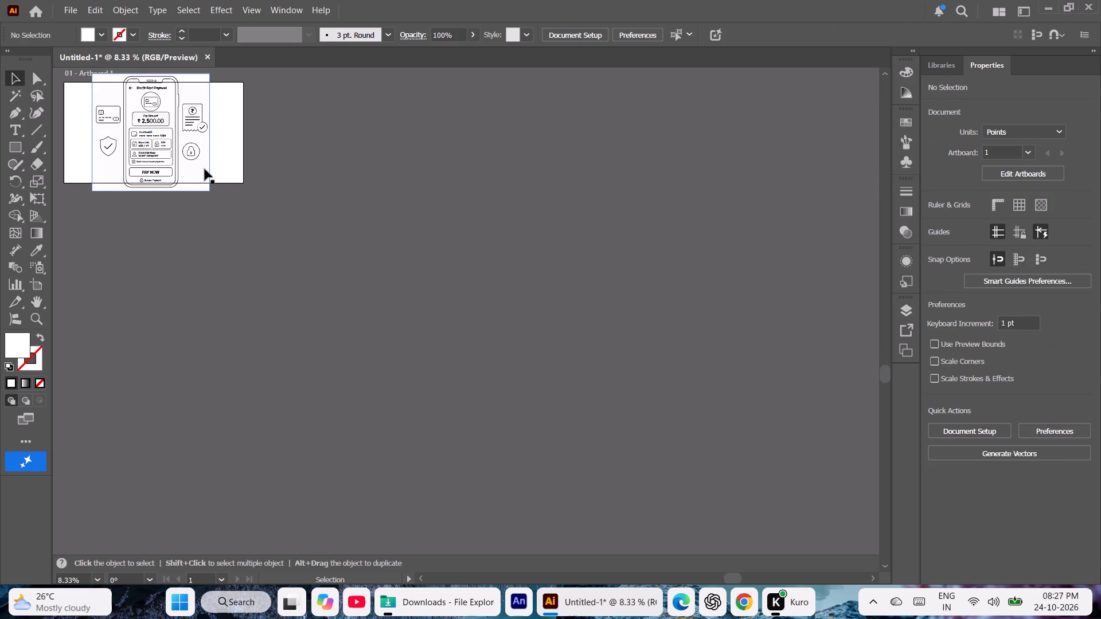
pyautogui.click(205, 169)
pyautogui.press('Delete')
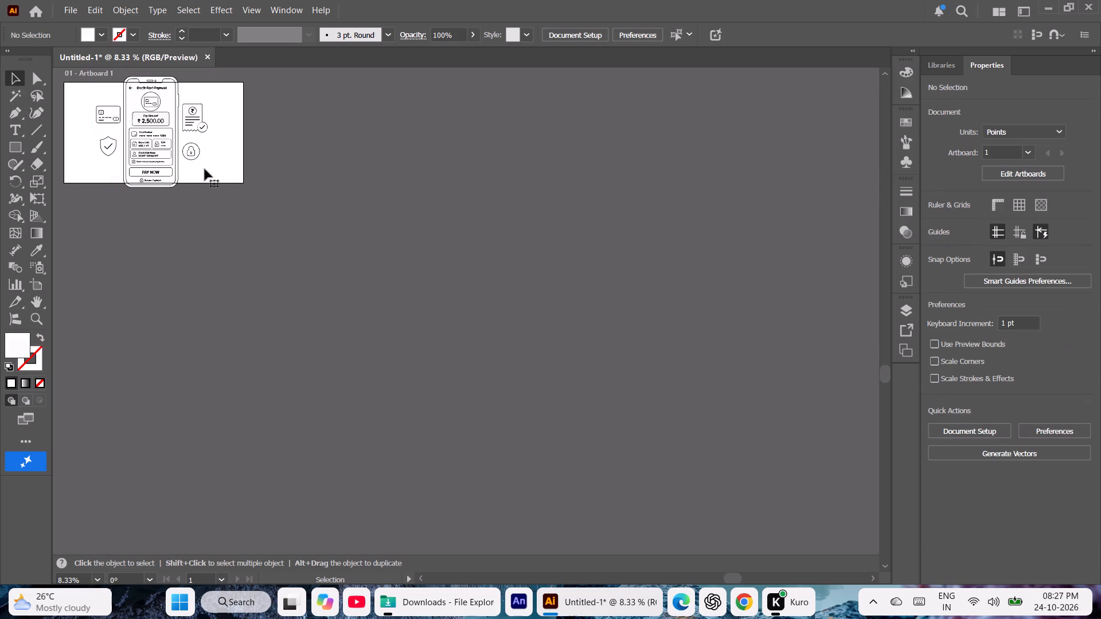
# Enlarge the artboard from its lower-right corner to about 8652 x 4867 pt.
pyautogui.click(36, 292)
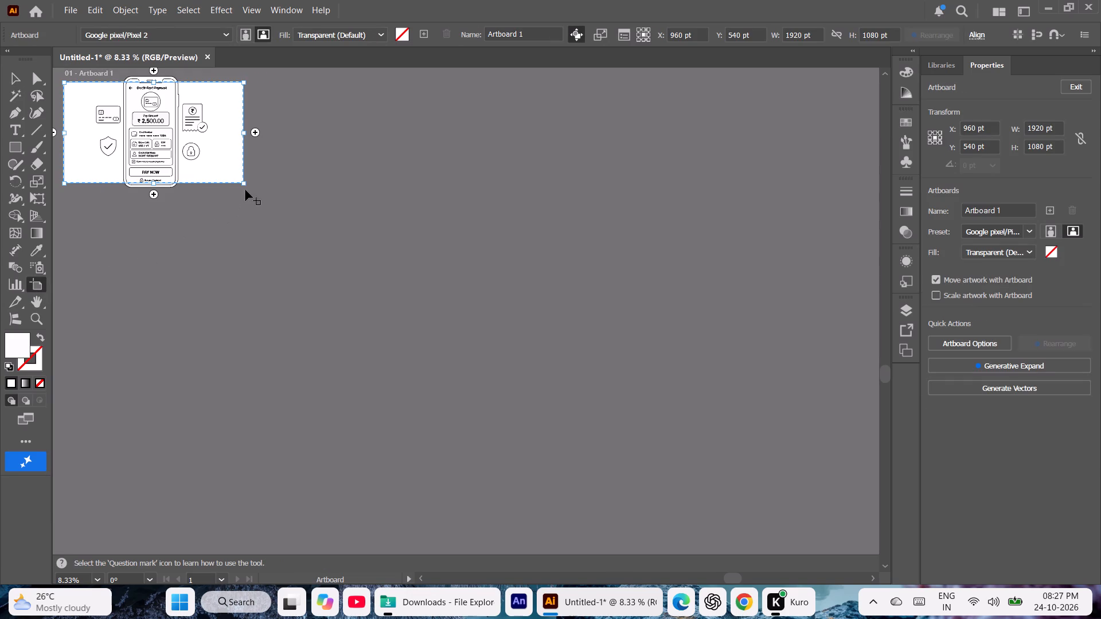
pyautogui.keyDown('shift'); pyautogui.moveTo(243, 183); pyautogui.dragTo(629, 390); pyautogui.keyUp('shift')
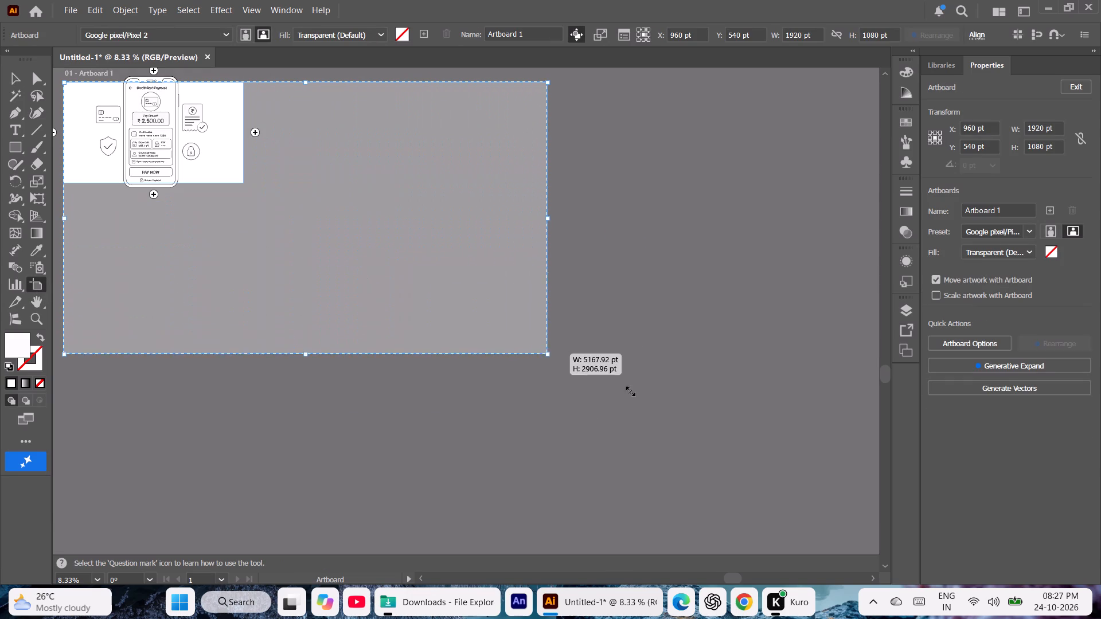
pyautogui.keyDown('shift'); pyautogui.moveTo(629, 390); pyautogui.dragTo(873, 442); pyautogui.keyUp('shift')
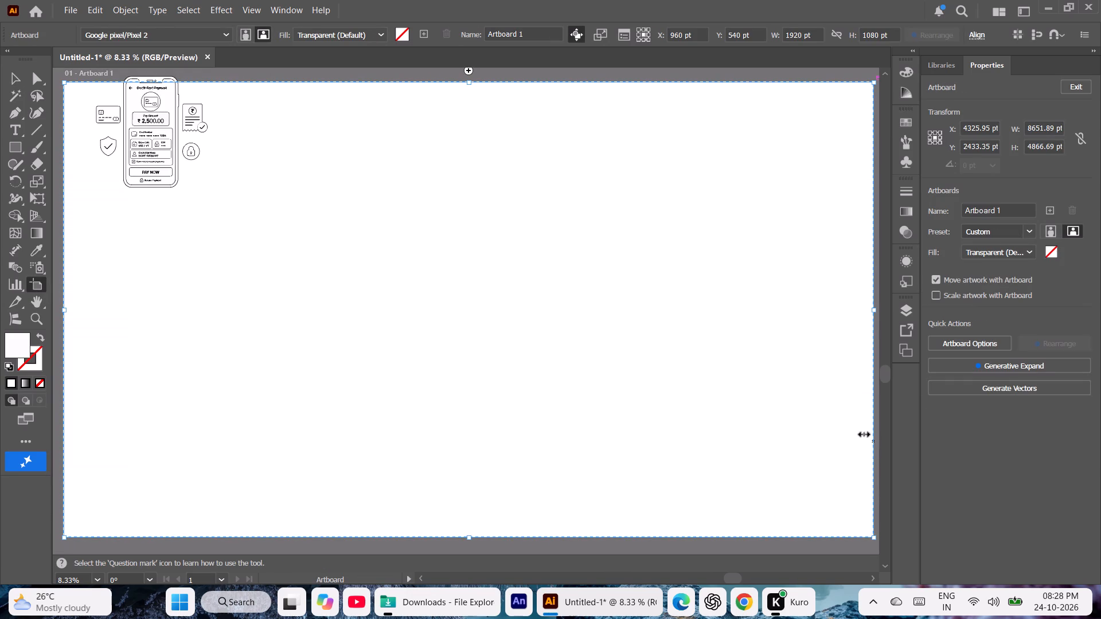
# Scale all the artwork up to about 3828 x 3829 pt and move it to the middle of the enlarged artboard.
pyautogui.click(18, 75)
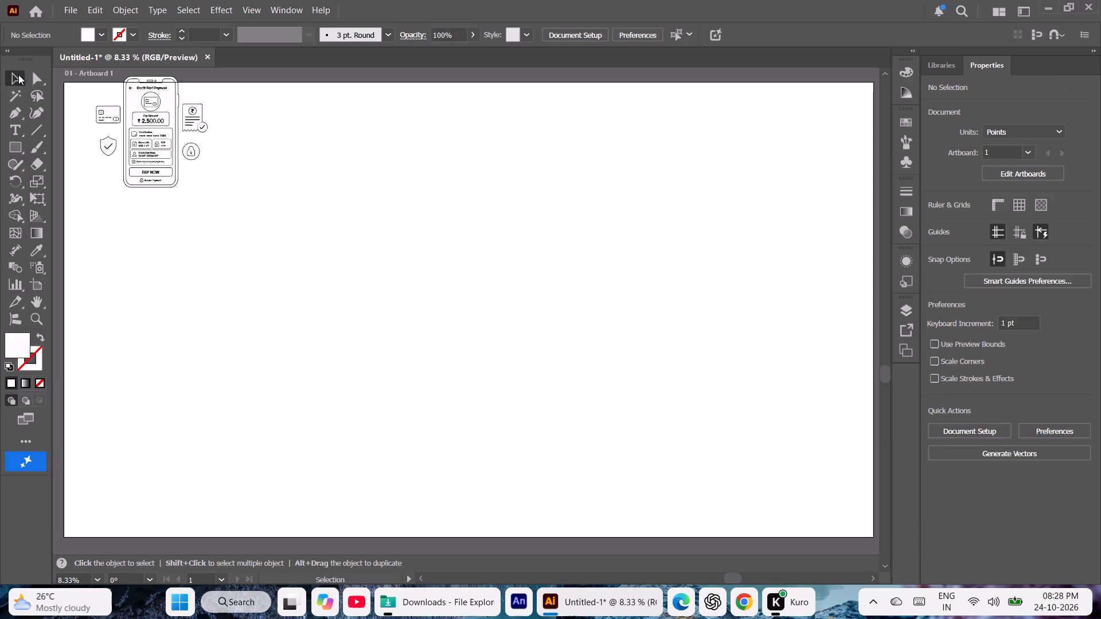
pyautogui.hotkey('ctrl', 'a')
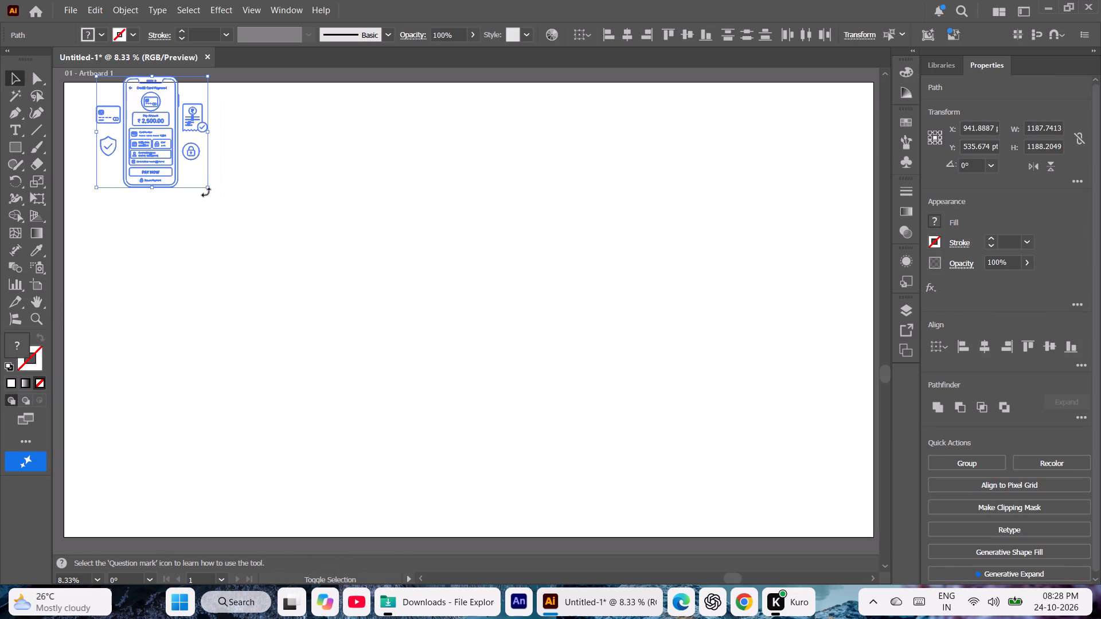
pyautogui.keyDown('shift'); pyautogui.moveTo(206, 186); pyautogui.dragTo(506, 399); pyautogui.keyUp('shift')
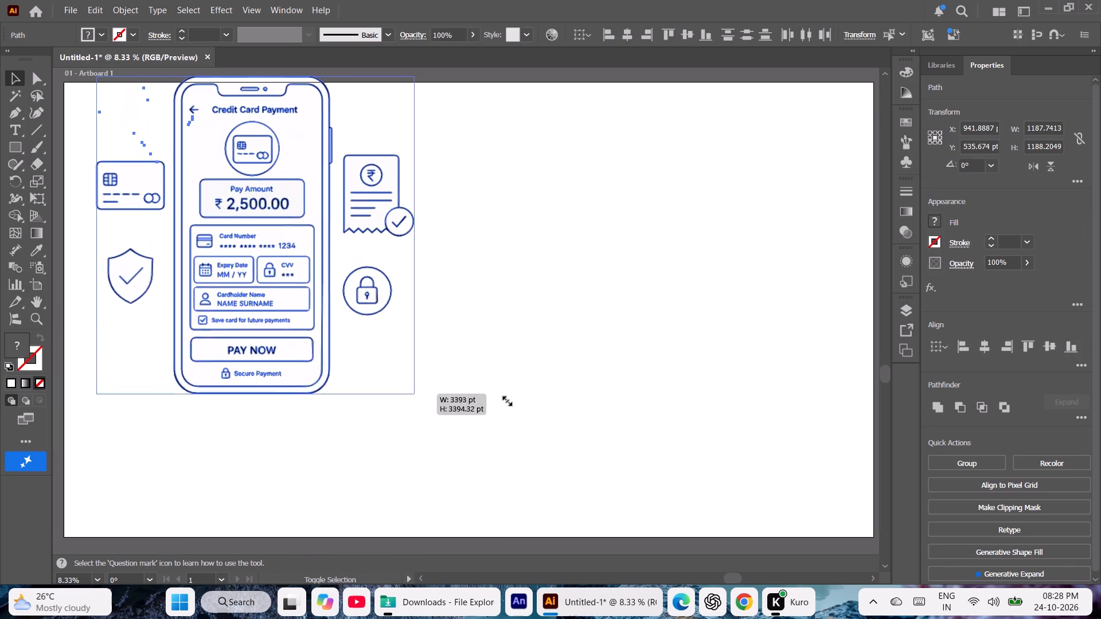
pyautogui.keyDown('shift'); pyautogui.moveTo(506, 399); pyautogui.dragTo(552, 434); pyautogui.keyUp('shift')
pyautogui.moveTo(304, 289); pyautogui.dragTo(497, 339)
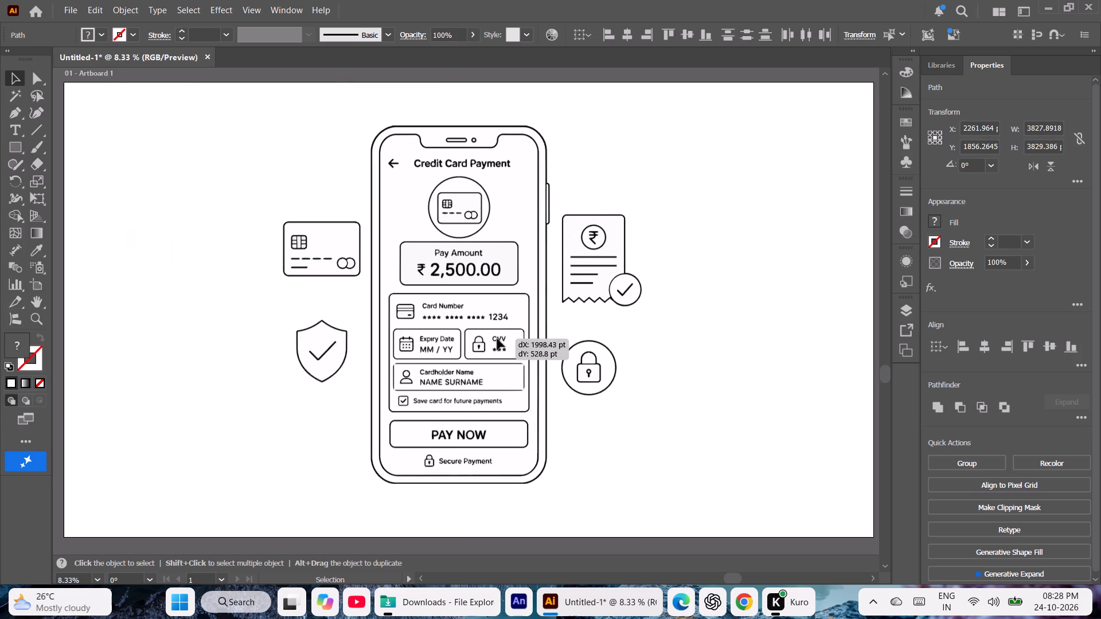
pyautogui.moveTo(497, 339); pyautogui.dragTo(503, 332)
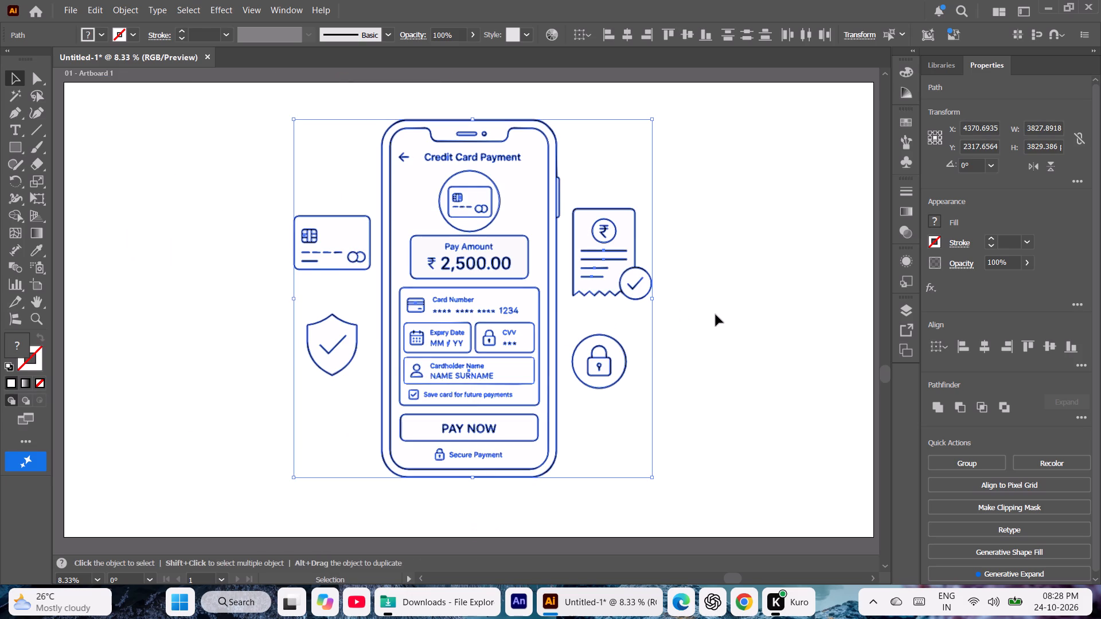
pyautogui.click(725, 315)
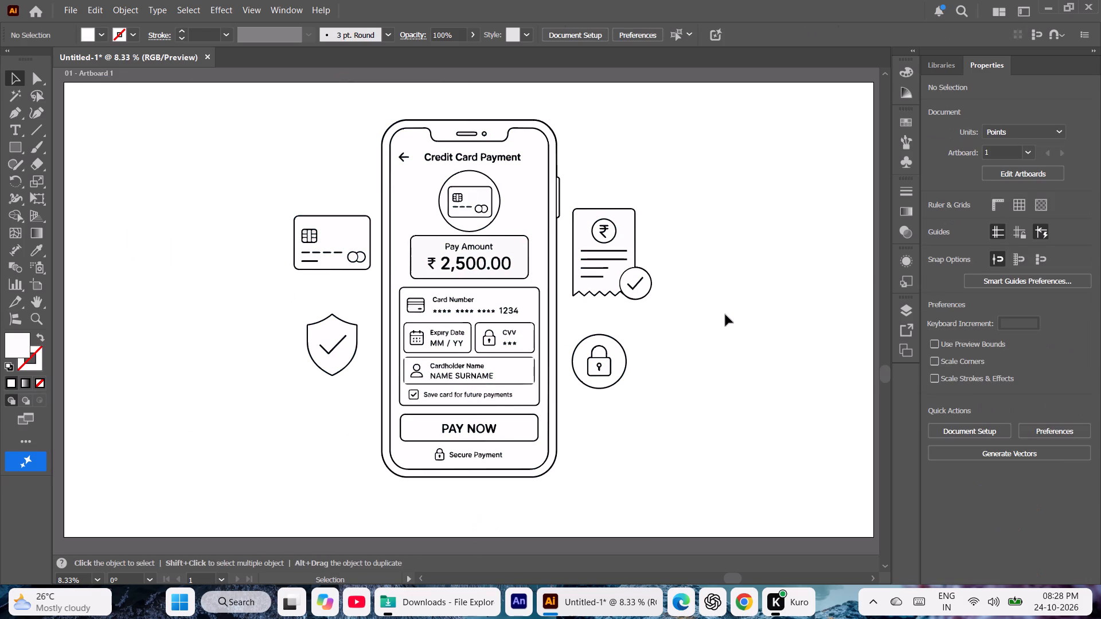
# Save the artwork to the Downloads folder as "credit card payment" in Illustrator EPS format.
pyautogui.hotkey('ctrl', 's')
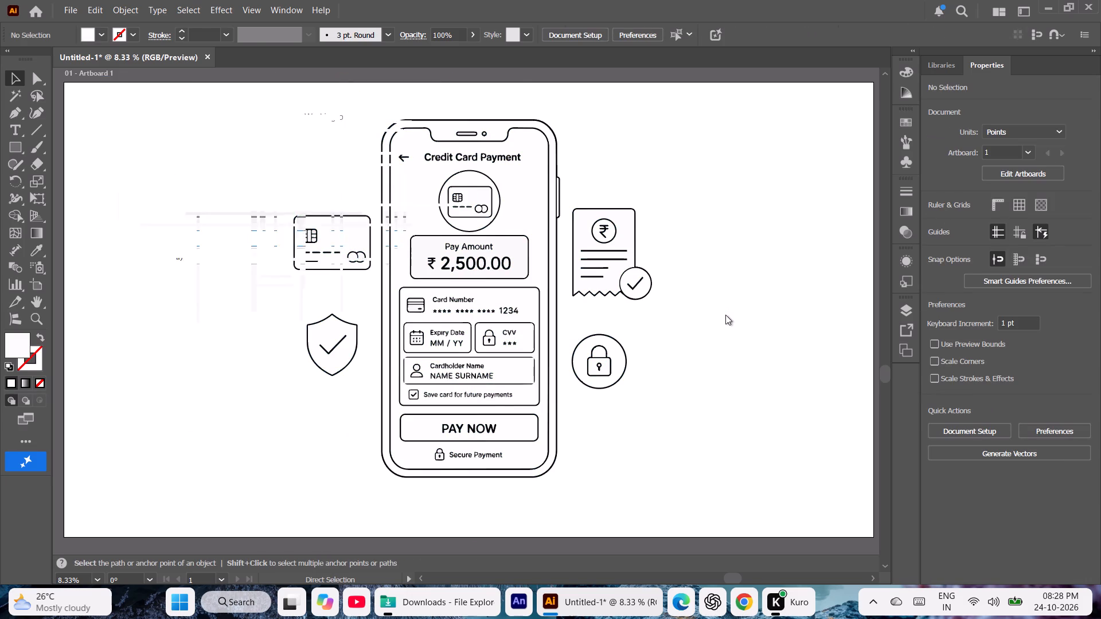
pyautogui.click(79, 153)
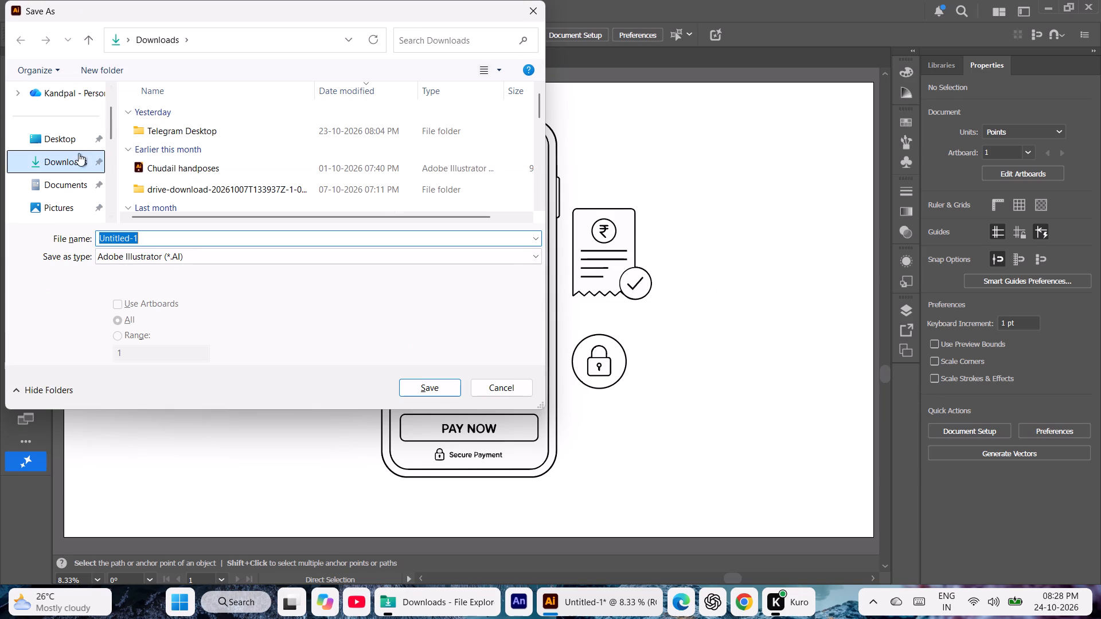
pyautogui.click(167, 233)
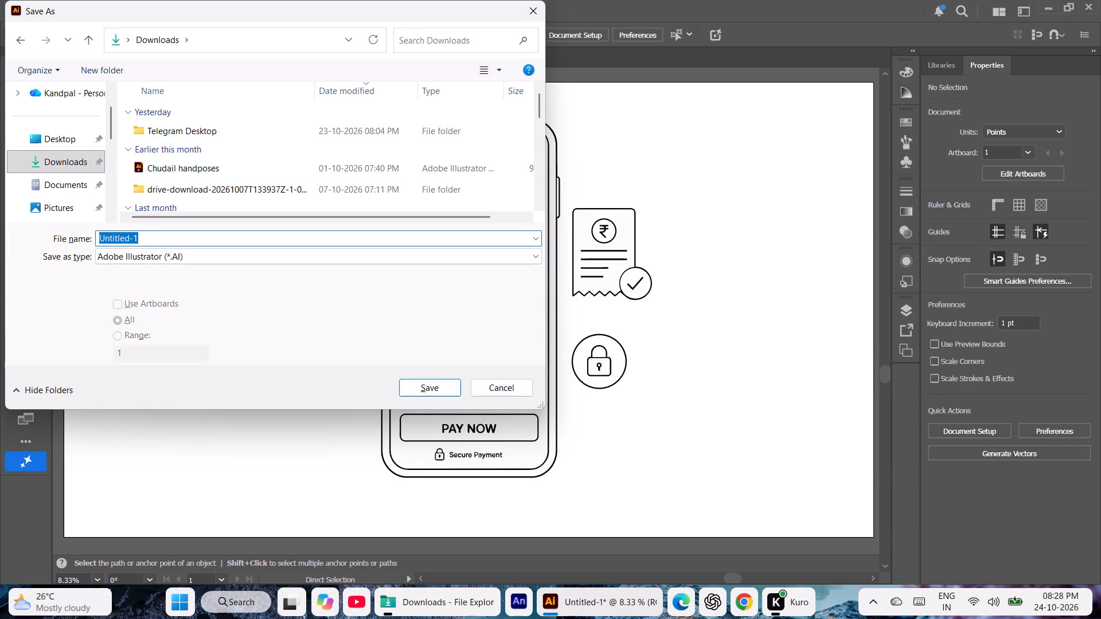
pyautogui.press('BackSpace')
pyautogui.write('credit card pa')
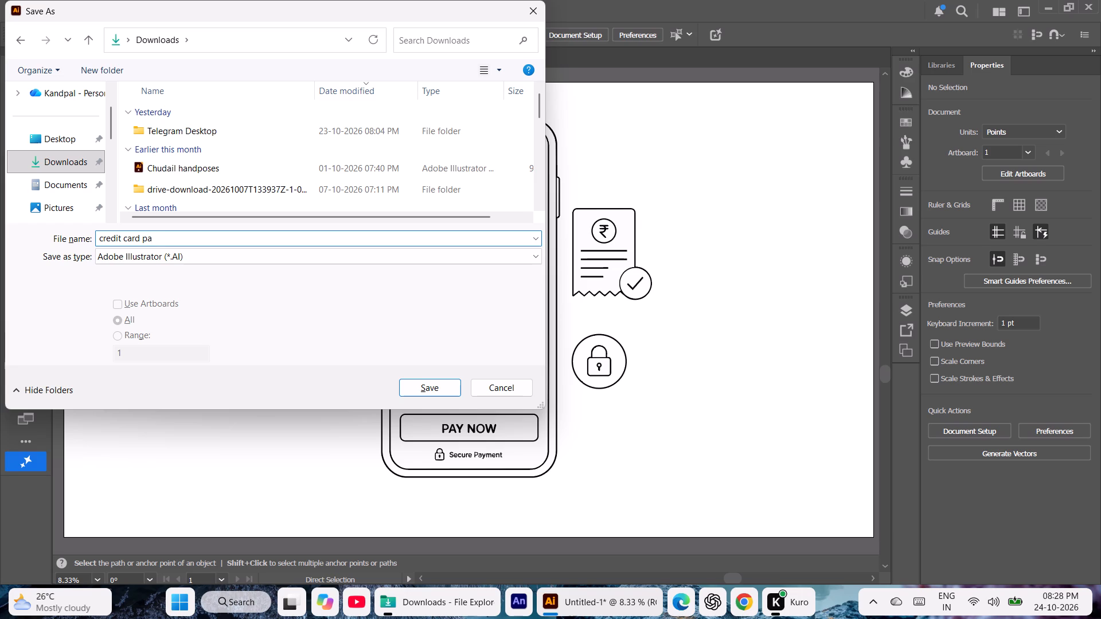
pyautogui.write('yment')
pyautogui.press('space')
pyautogui.click(198, 254)
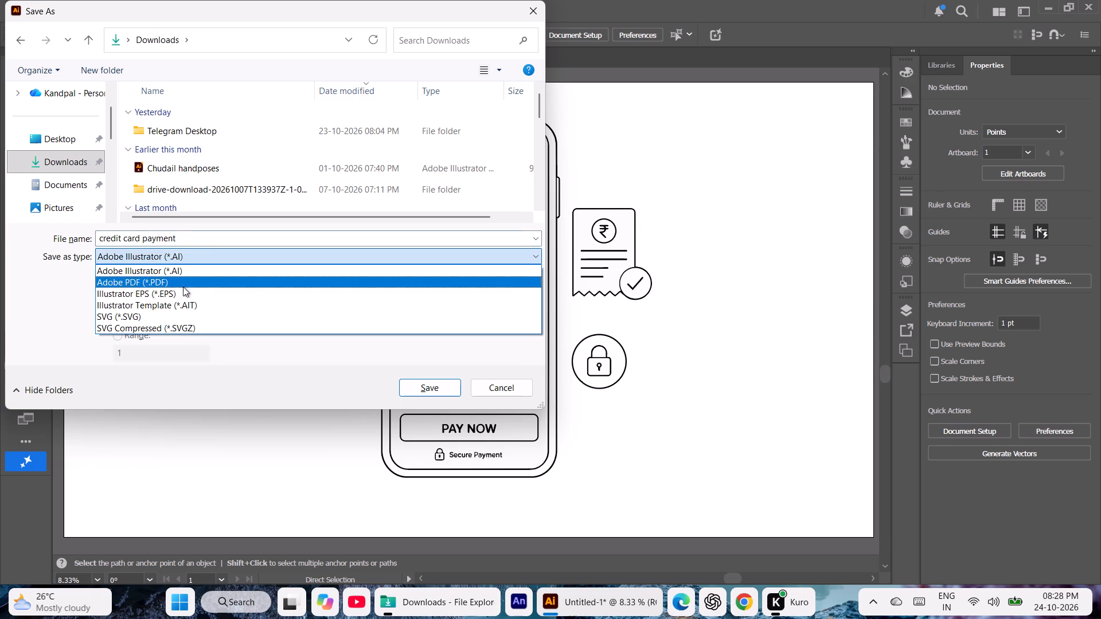
pyautogui.click(180, 290)
pyautogui.click(421, 386)
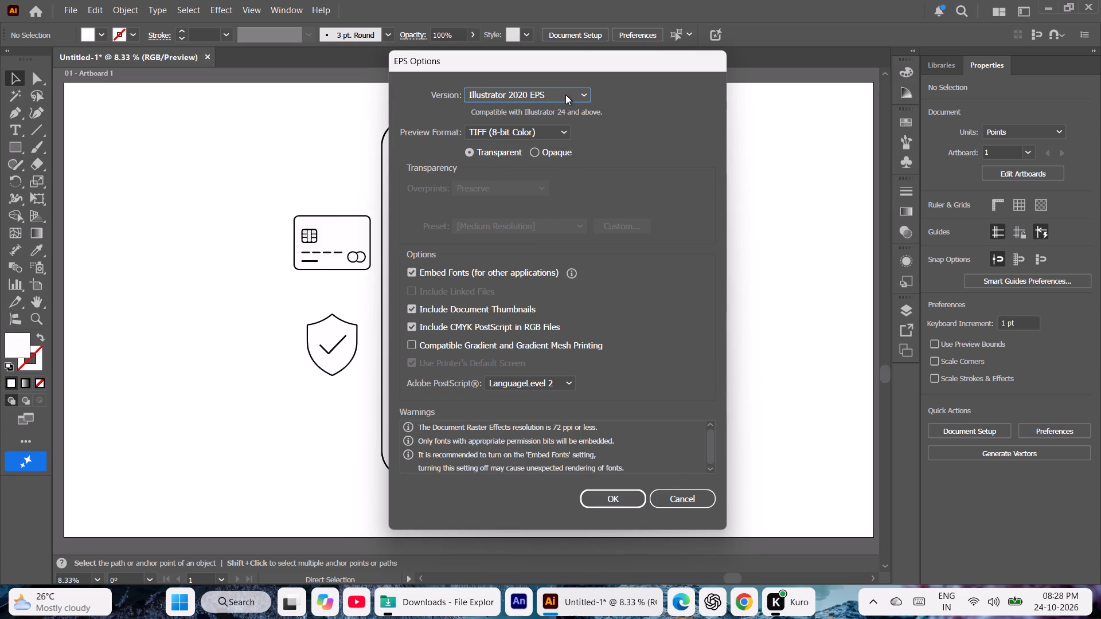
# Set the EPS version to Illustrator 10 EPS and complete the save in the older format.
pyautogui.click(565, 95)
pyautogui.moveTo(530, 264); pyautogui.dragTo(529, 259)
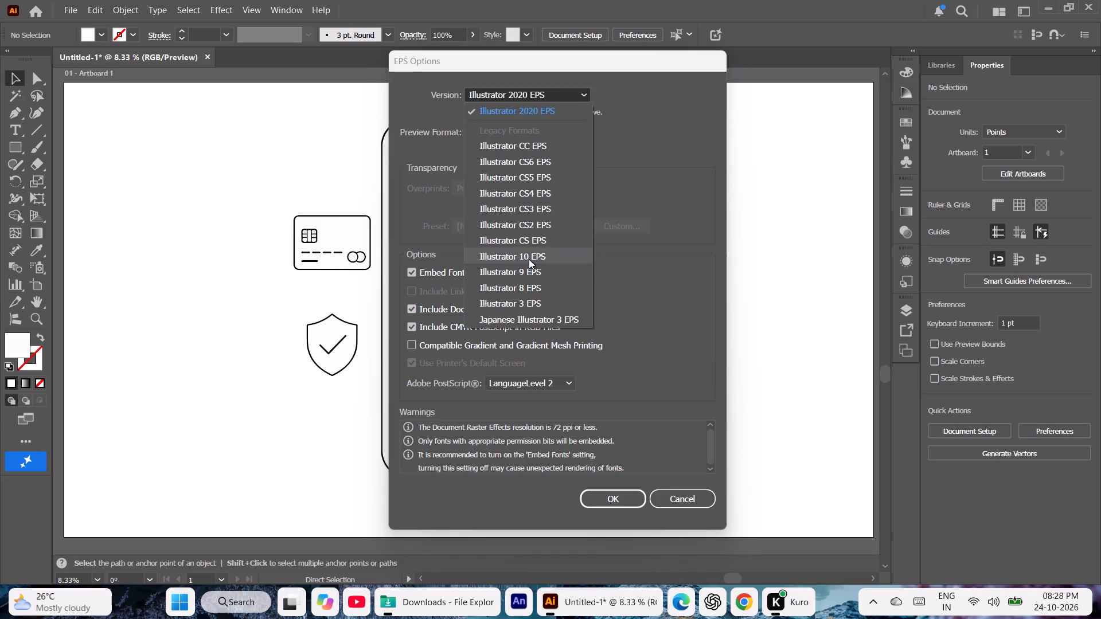
pyautogui.moveTo(529, 259); pyautogui.dragTo(529, 258)
pyautogui.click(529, 258)
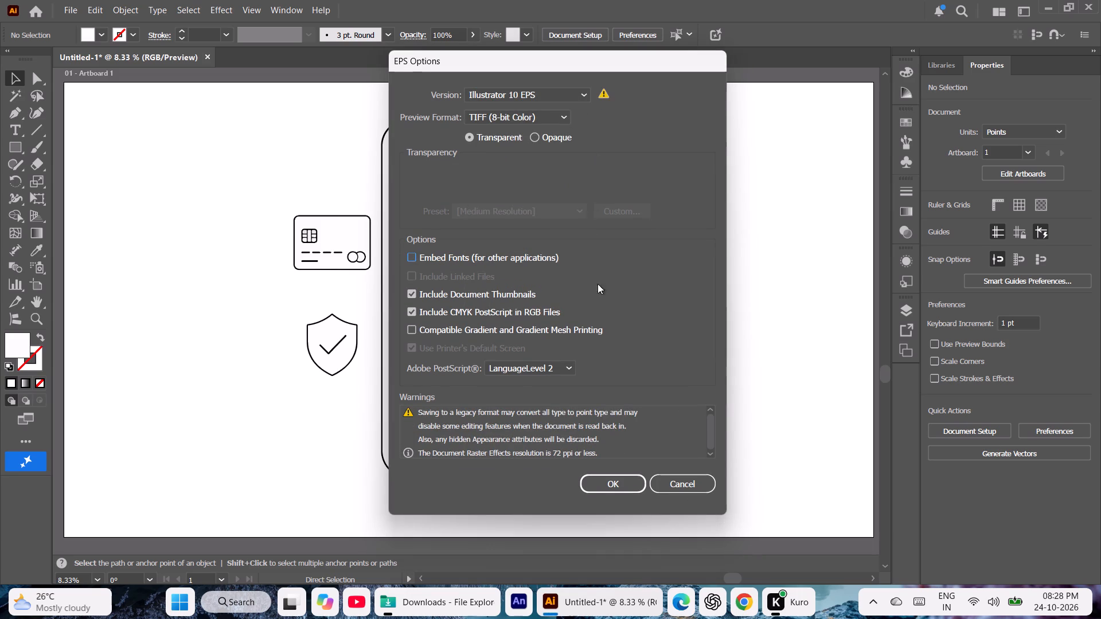
pyautogui.click(620, 483)
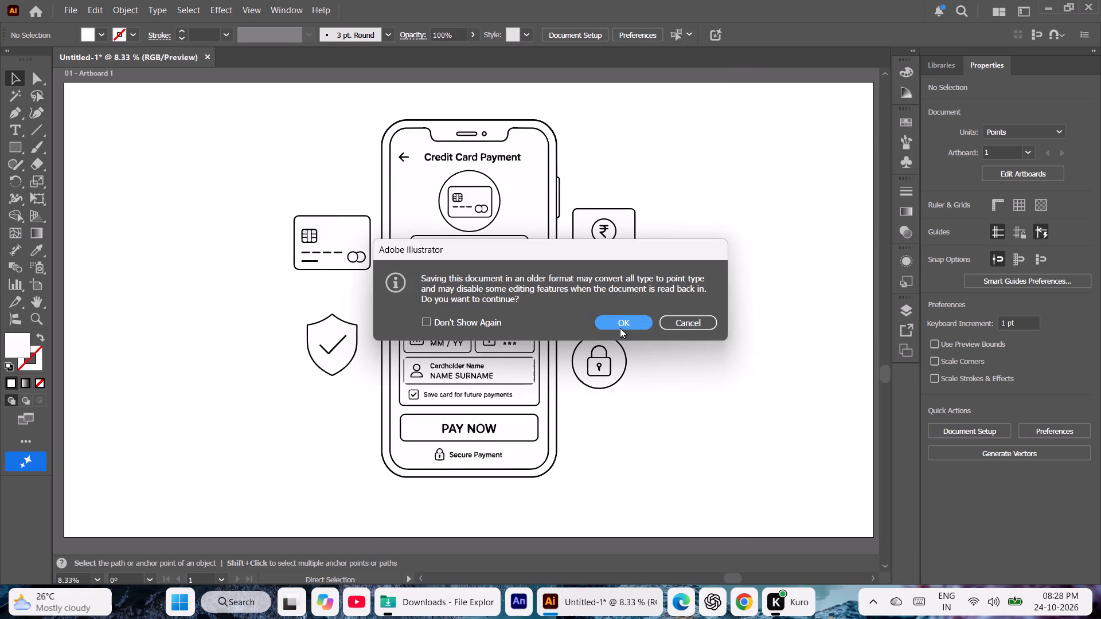
pyautogui.click(620, 327)
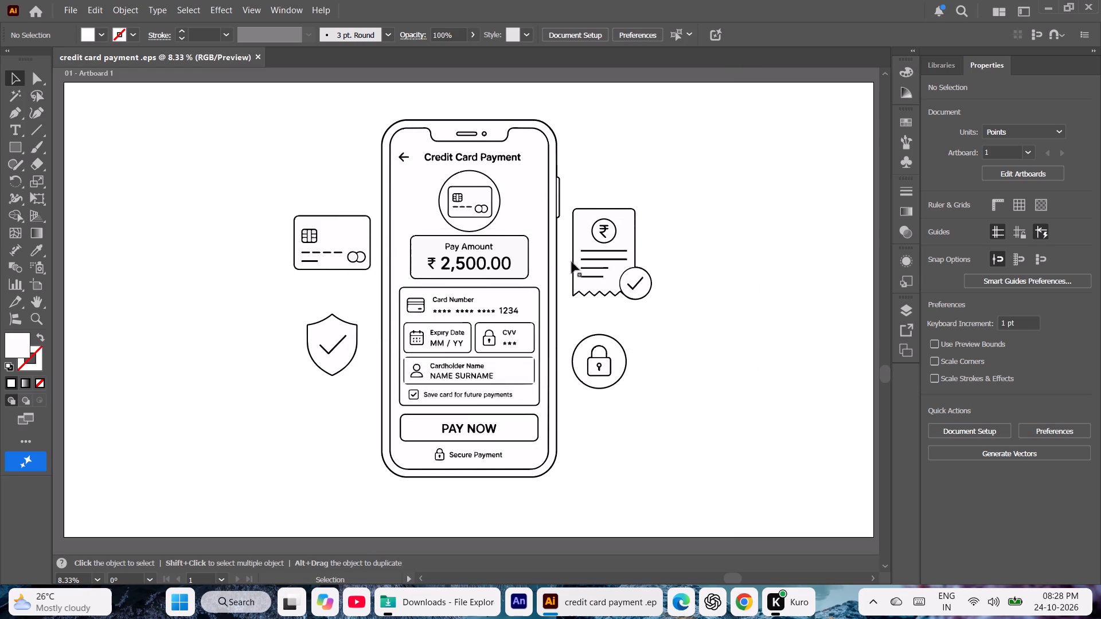
# Close the saved credit card payment document and create a new blank document with the preselected settings.
pyautogui.click(256, 57)
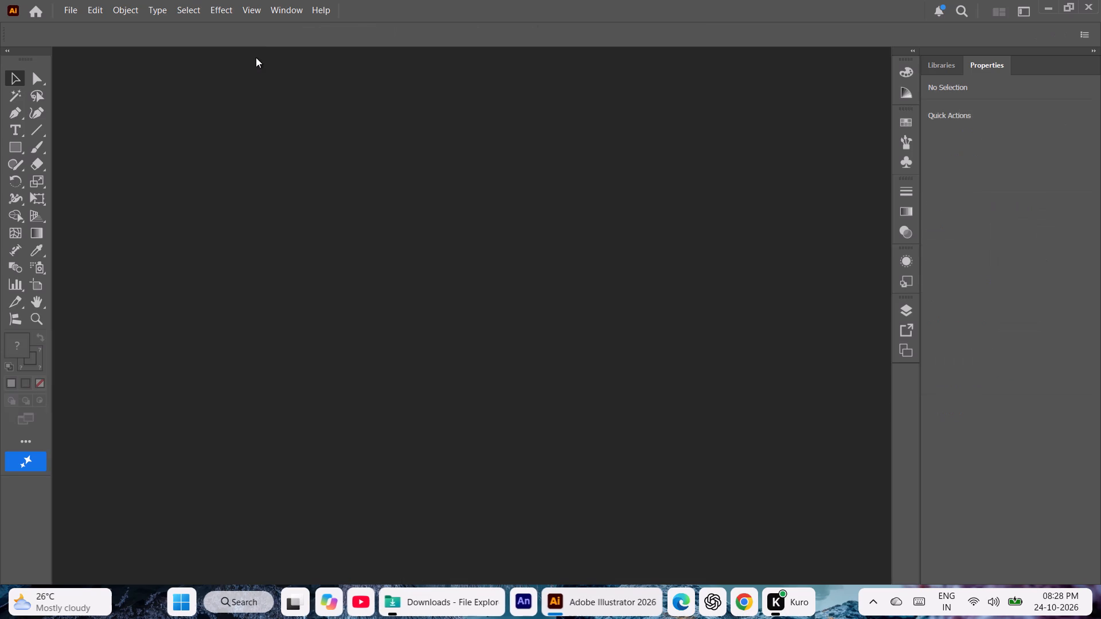
pyautogui.click(54, 110)
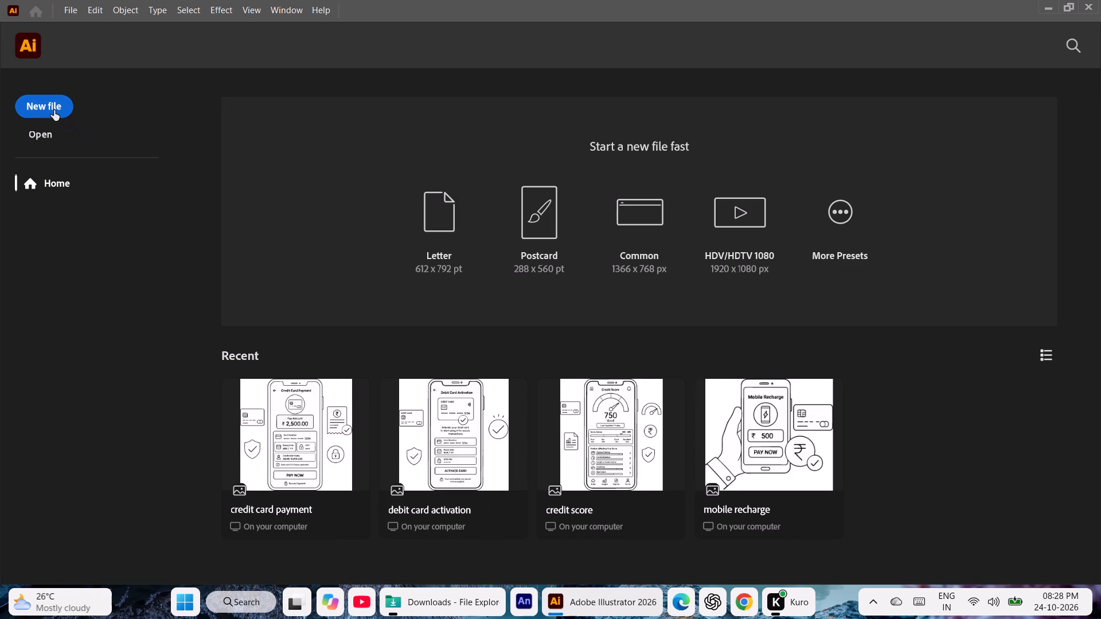
pyautogui.press('Return')
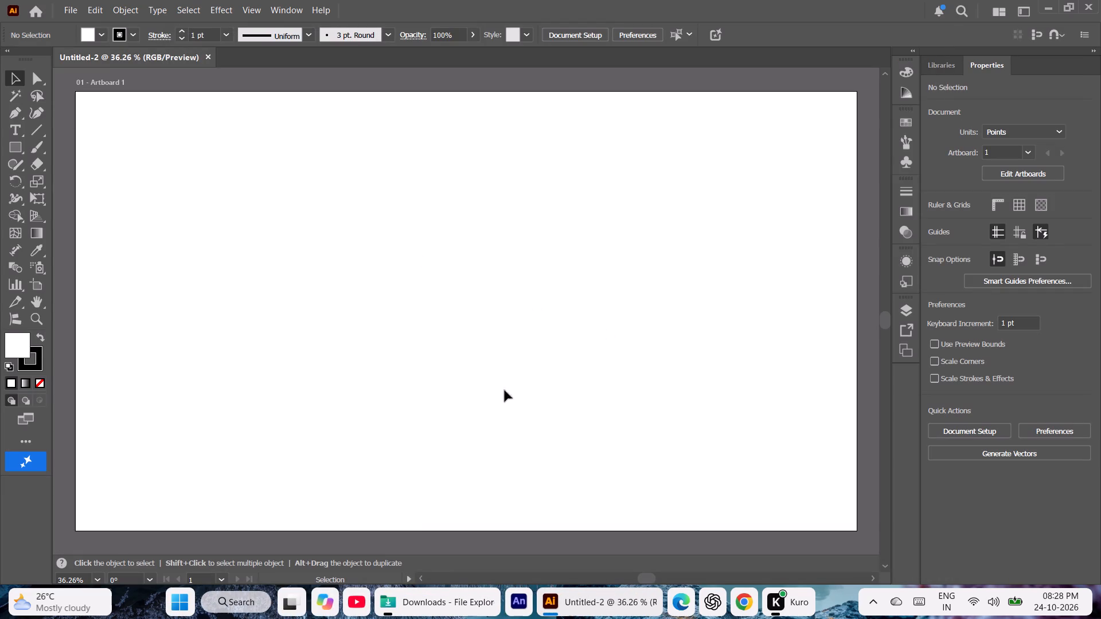
# Switch to File Explorer and delete the processed Credit Card Payment PNG from Downloads.
pyautogui.click(443, 612)
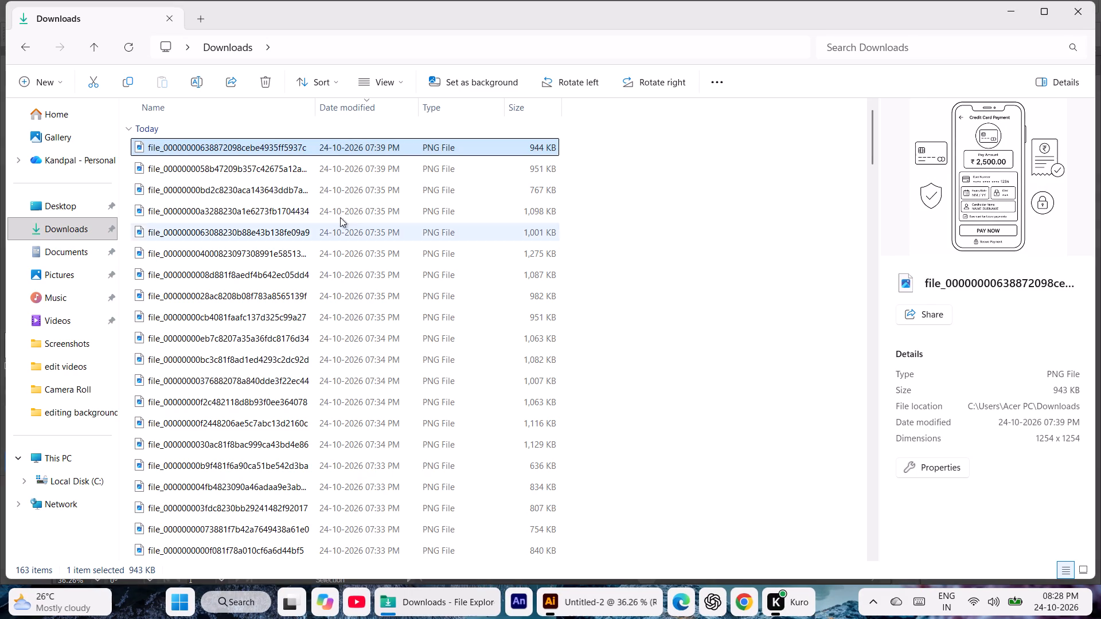
pyautogui.click(274, 80)
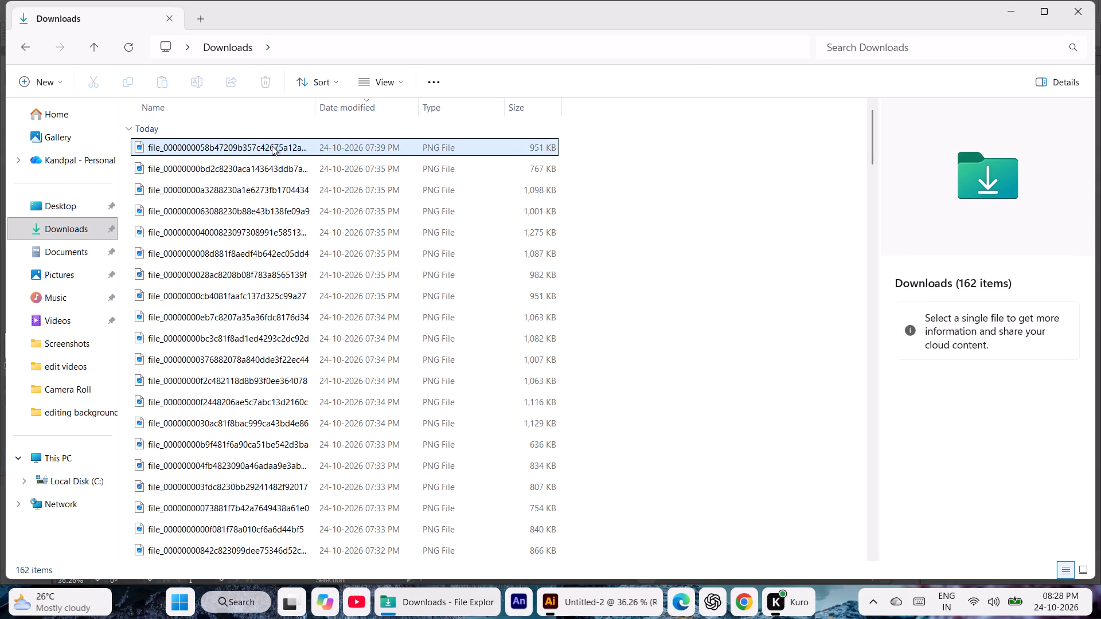
# Place the Mobile Wallet Top Up PNG from Downloads onto the new Illustrator document's artboard.
pyautogui.click(272, 148)
pyautogui.moveTo(272, 148); pyautogui.dragTo(545, 208)
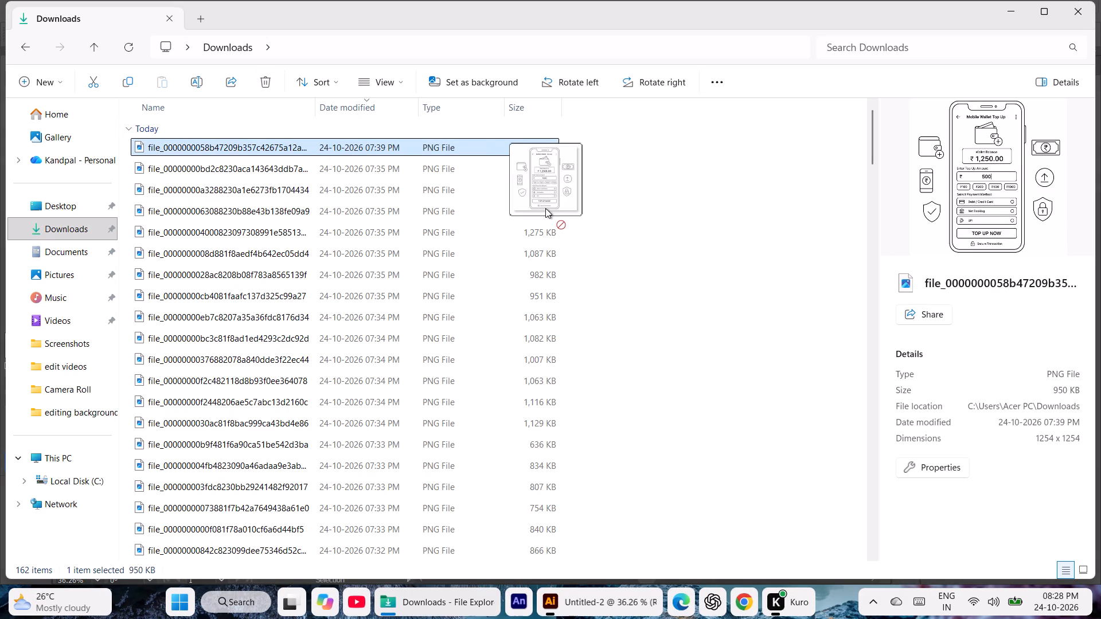
pyautogui.moveTo(545, 208); pyautogui.dragTo(594, 618)
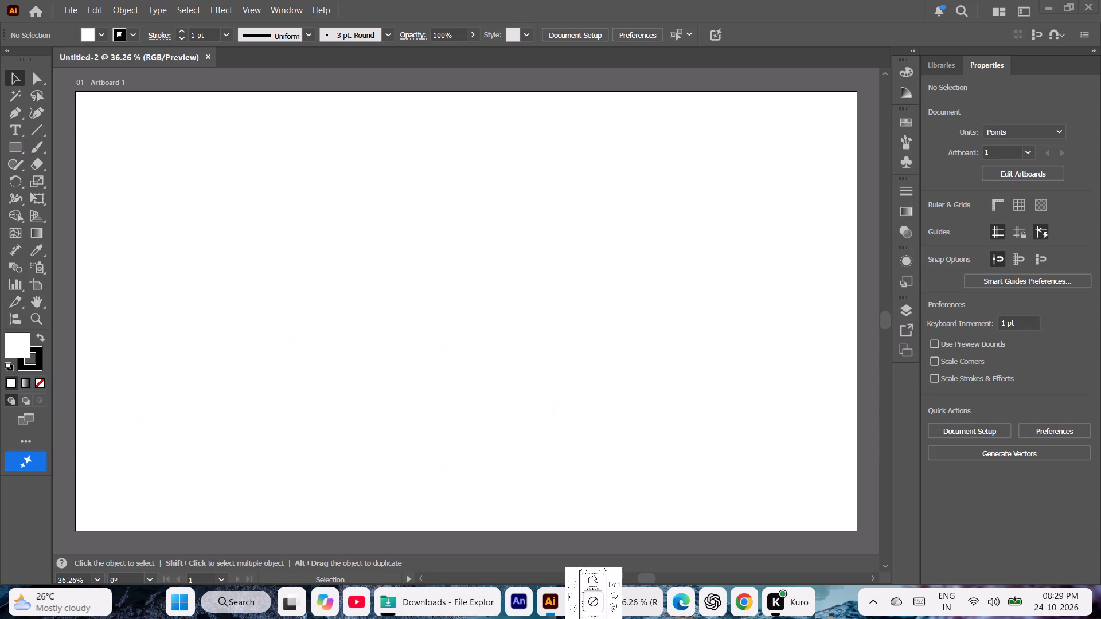
pyautogui.moveTo(594, 618); pyautogui.dragTo(488, 335)
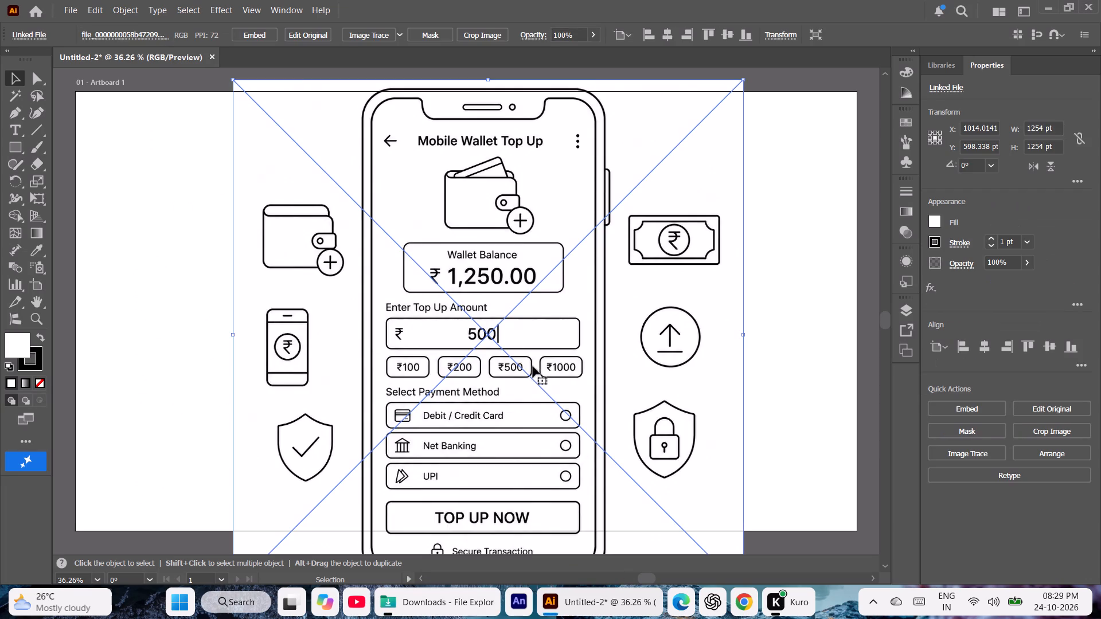
# Image-trace the placed Mobile Wallet Top Up picture with the Low Fidelity Photo preset.
pyautogui.click(279, 15)
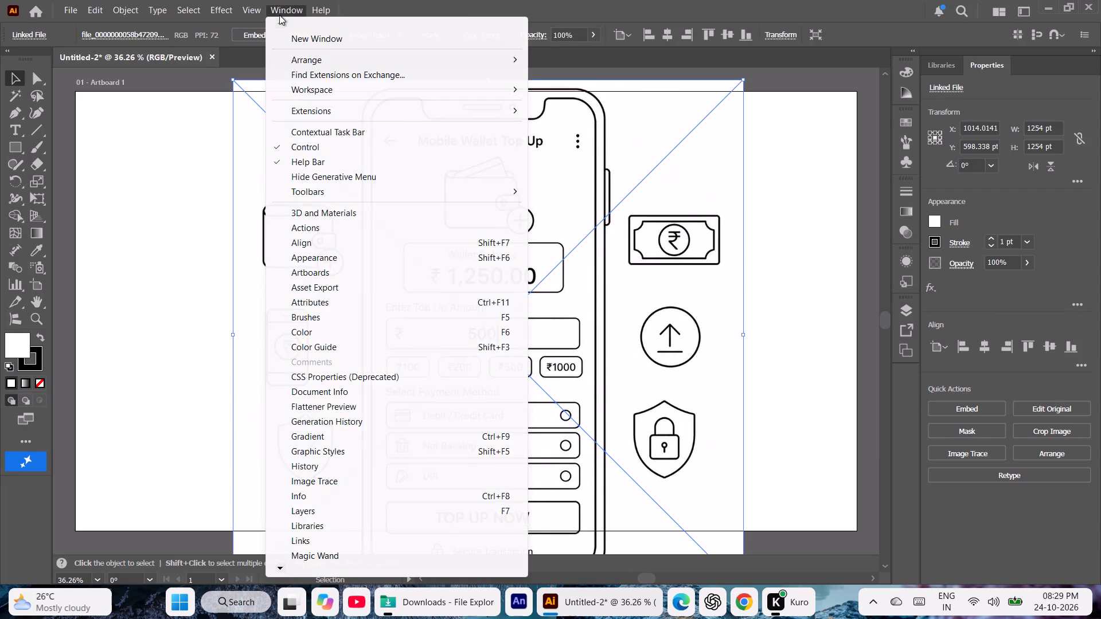
pyautogui.click(339, 480)
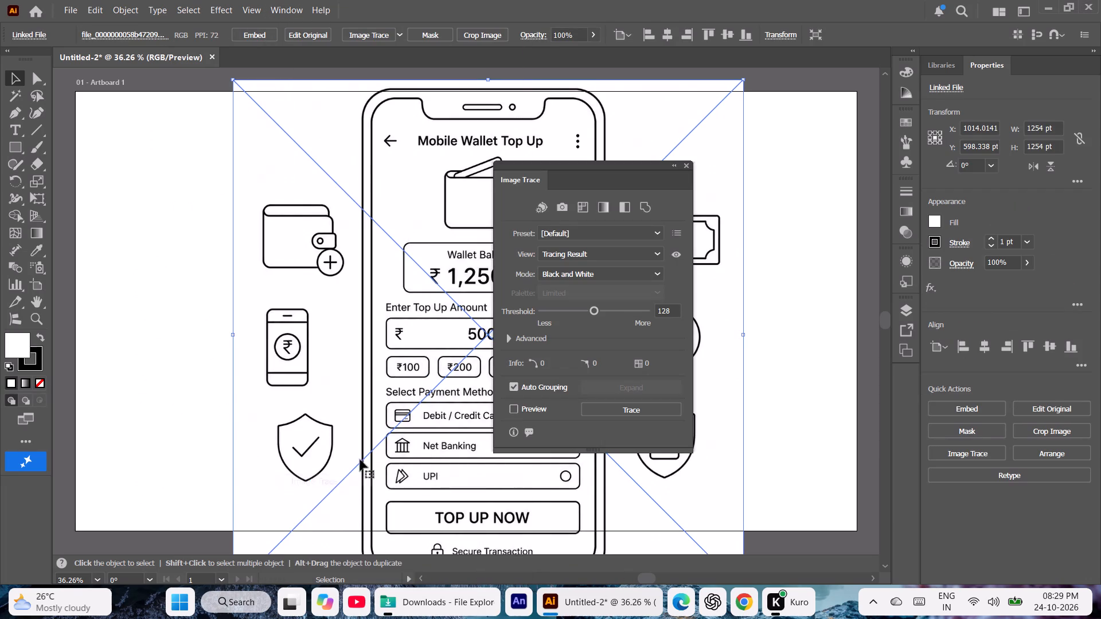
pyautogui.click(643, 232)
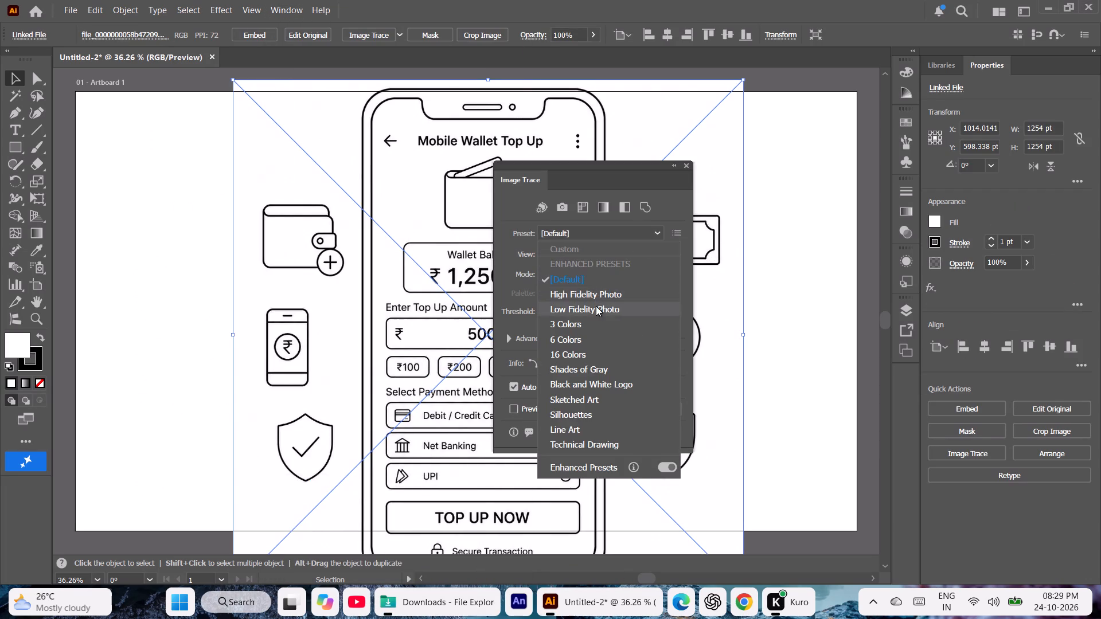
pyautogui.click(596, 307)
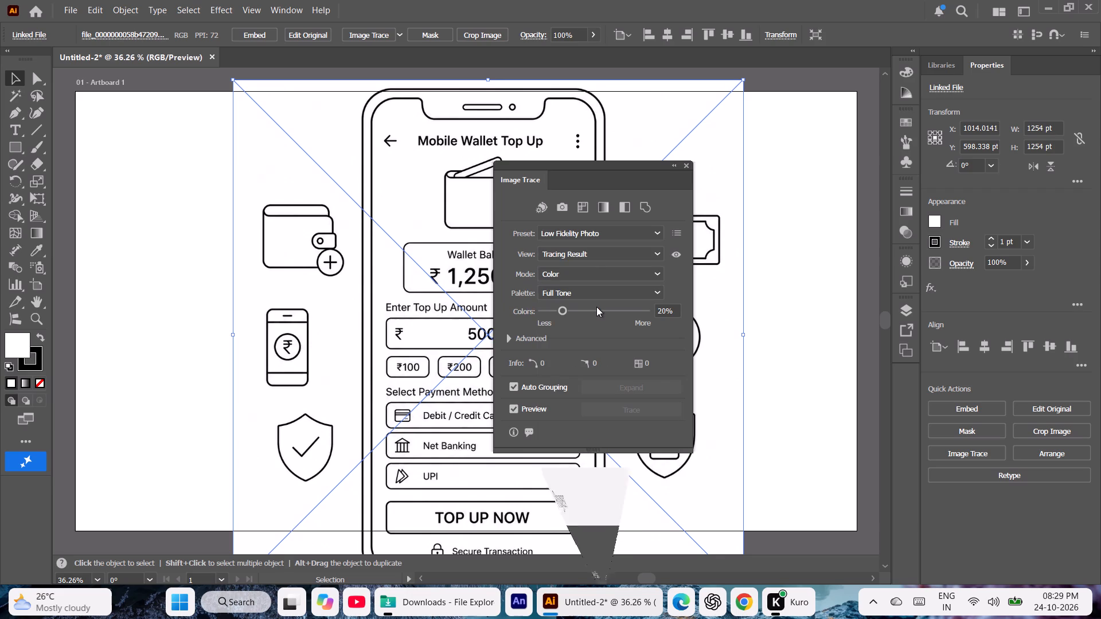
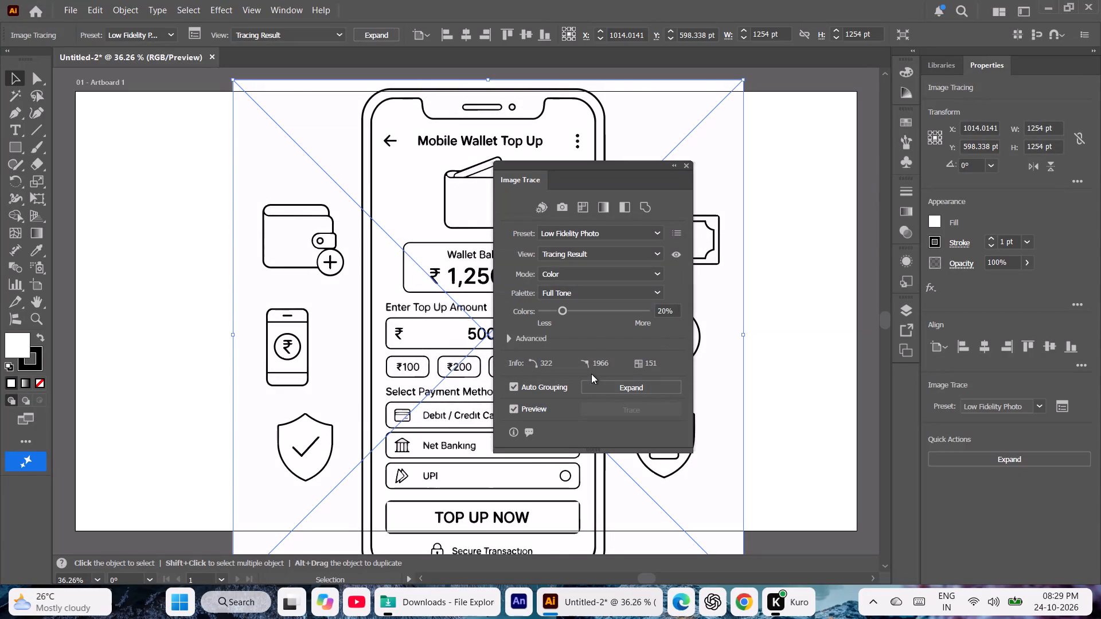
# Expand the traced Mobile Wallet Top Up picture into vector paths and fully ungroup them.
pyautogui.click(623, 387)
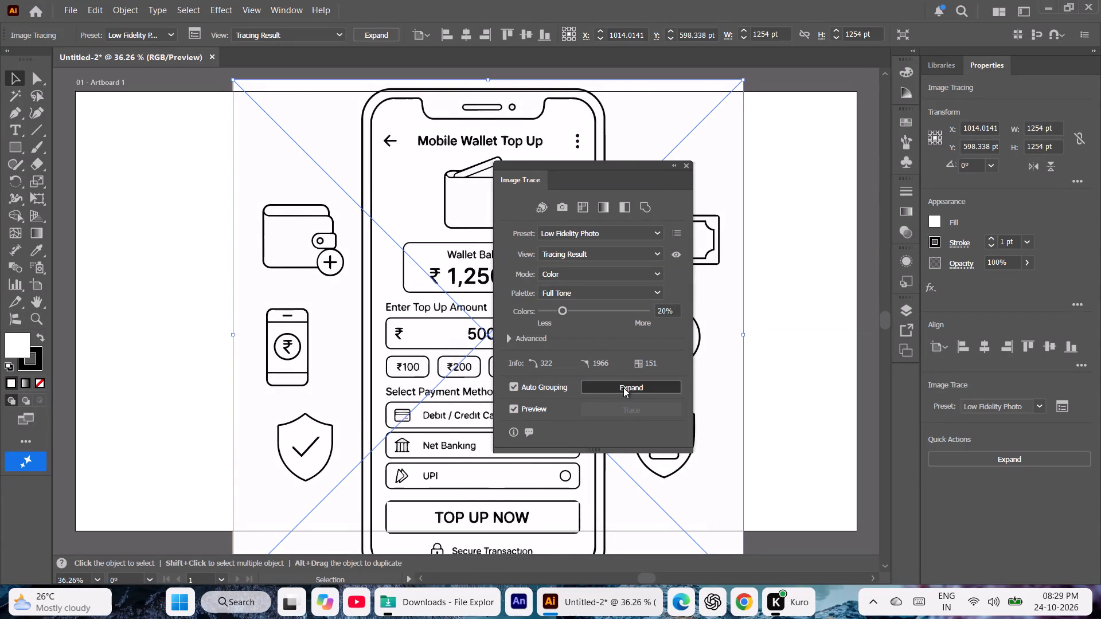
pyautogui.click(688, 164)
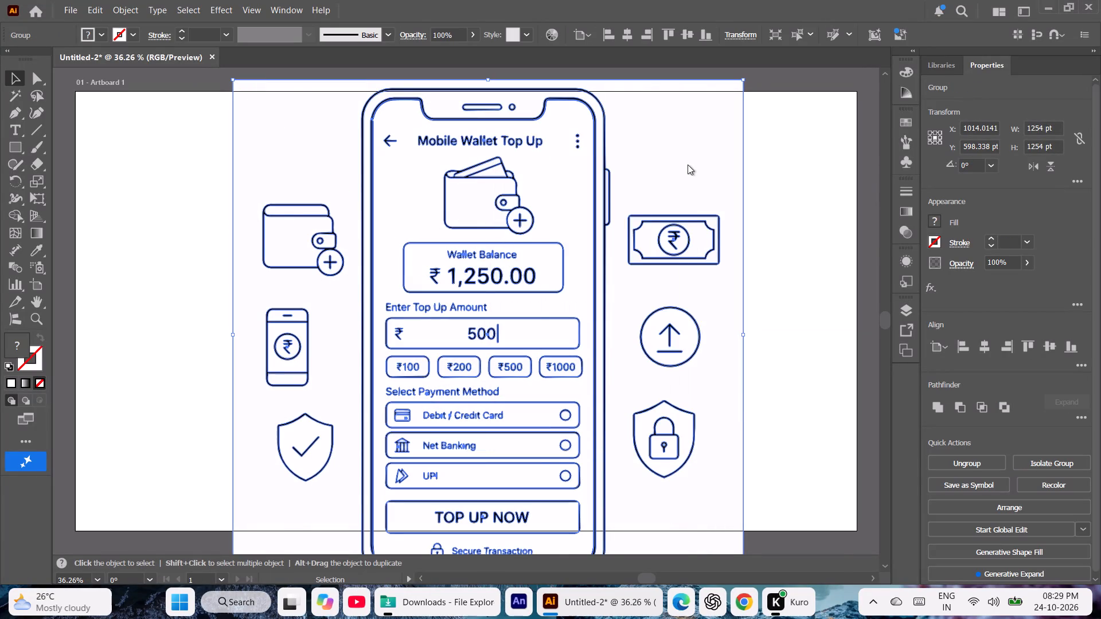
pyautogui.rightClick(688, 164)
pyautogui.click(725, 351)
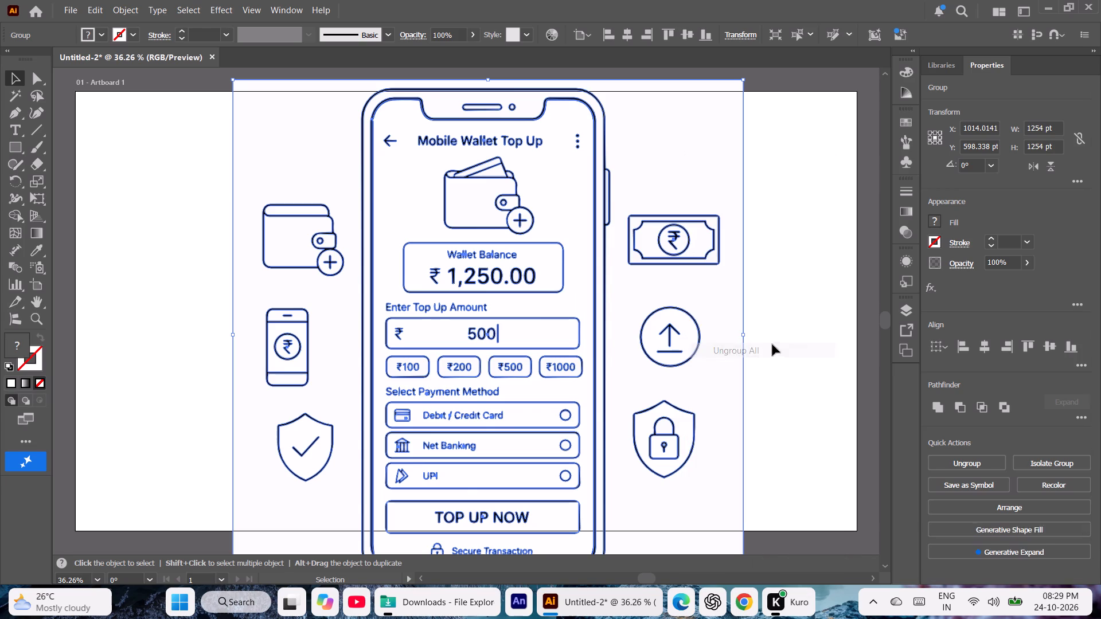
pyautogui.click(797, 343)
# Delete the white background rectangle behind the Mobile Wallet Top Up line art.
pyautogui.click(695, 188)
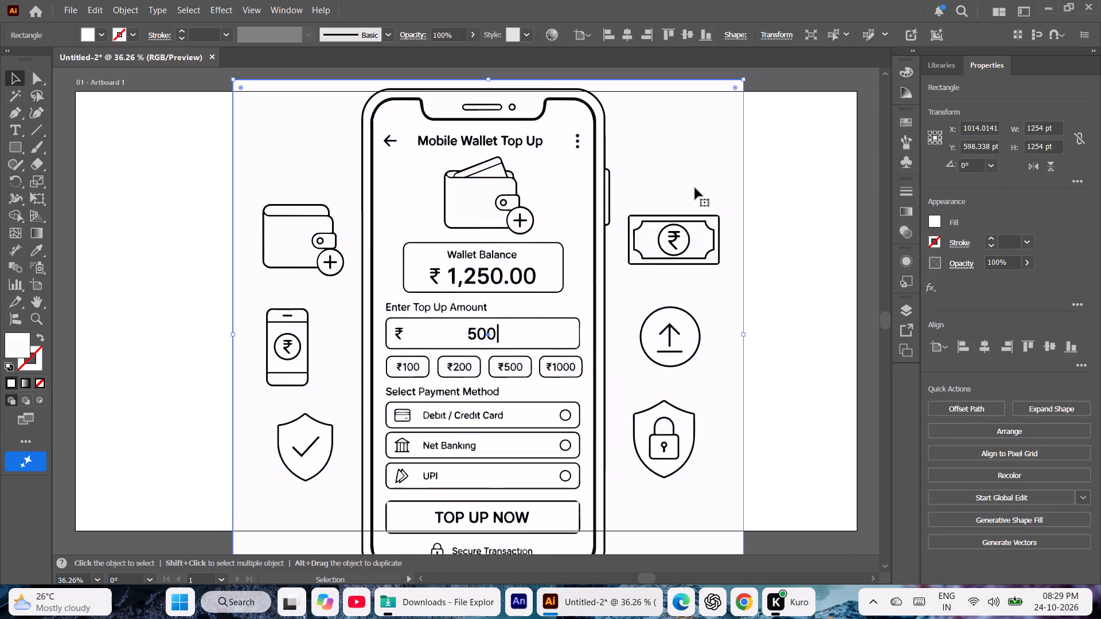
pyautogui.press('Delete')
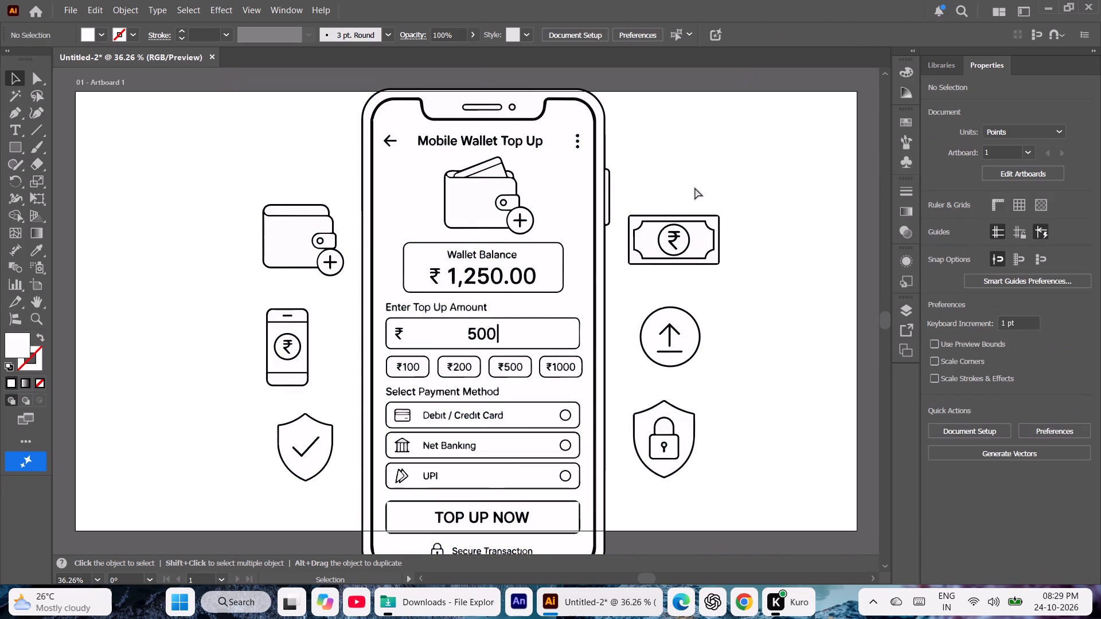
# Enlarge the artboard from its lower-right corner to about 8785 x 4941 pt, leaving the artwork in the upper-left area.
pyautogui.hotkey('ctrl', '-')
pyautogui.hotkey('ctrl', '-')
pyautogui.hotkey('ctrl', '-')
pyautogui.hotkey('ctrl', '-')
pyautogui.hotkey('ctrl', '-')
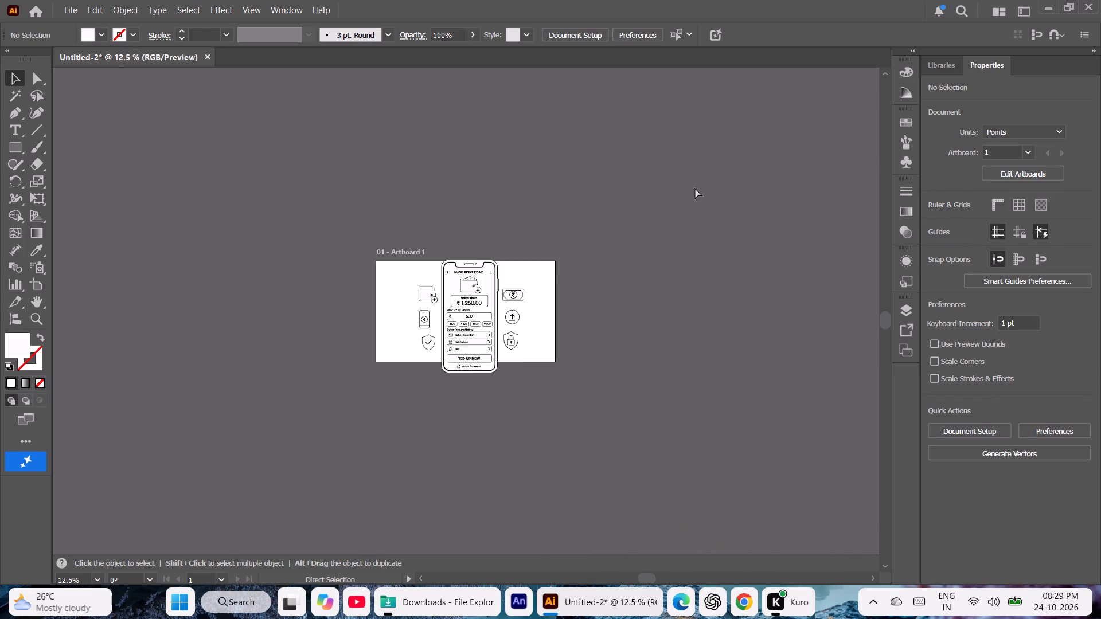
pyautogui.click(36, 287)
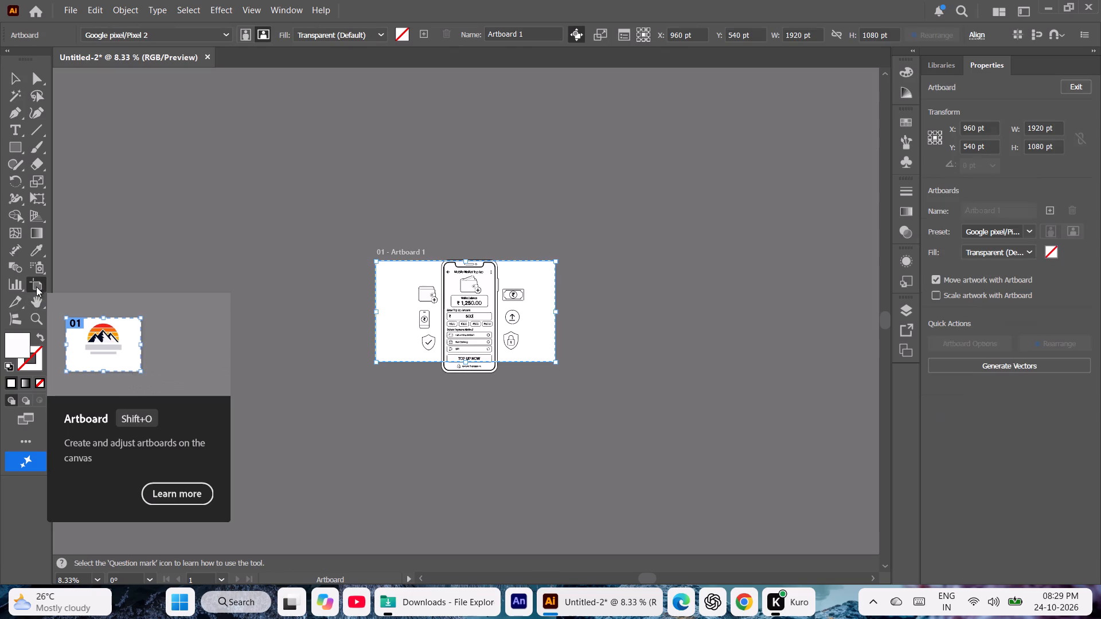
pyautogui.click(31, 299)
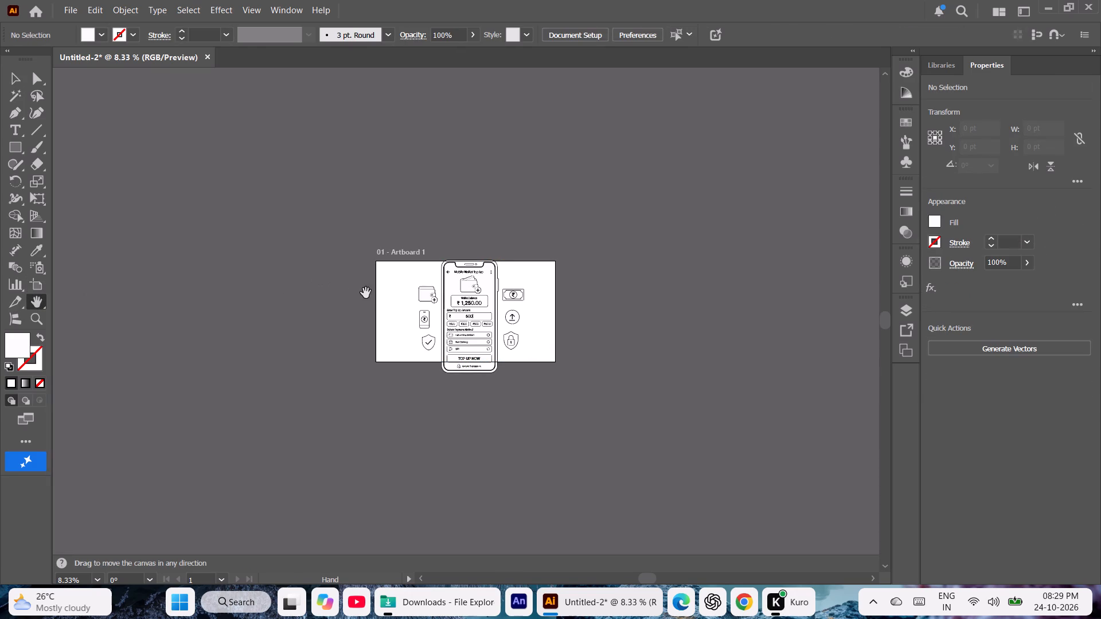
pyautogui.click(379, 299)
pyautogui.moveTo(386, 287); pyautogui.dragTo(68, 103)
pyautogui.click(45, 279)
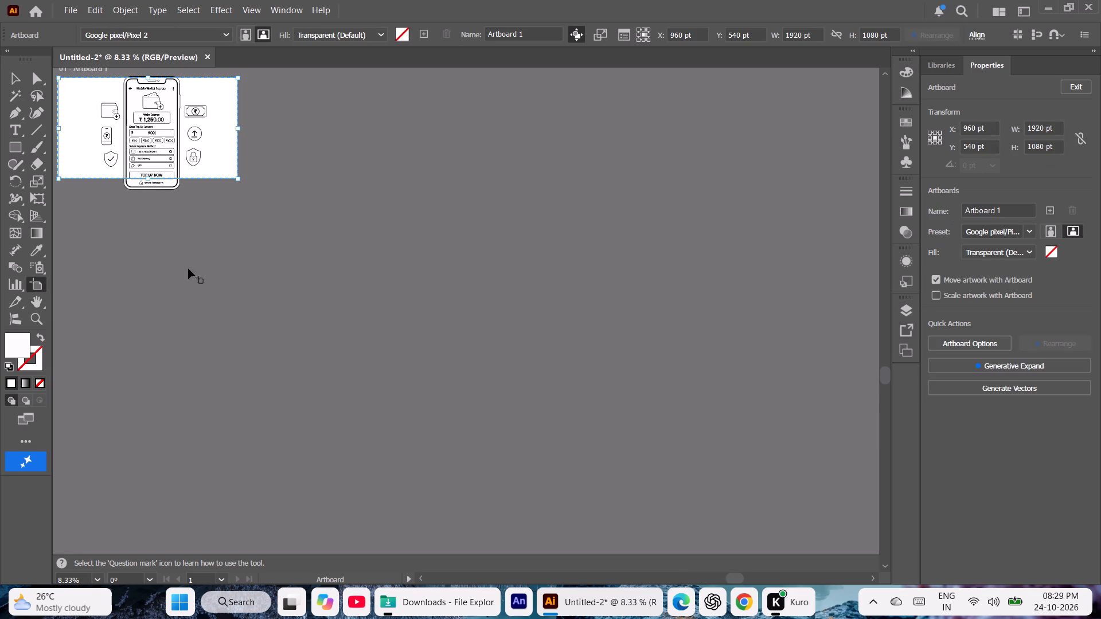
pyautogui.keyDown('shift'); pyautogui.moveTo(236, 177); pyautogui.dragTo(338, 287); pyautogui.keyUp('shift')
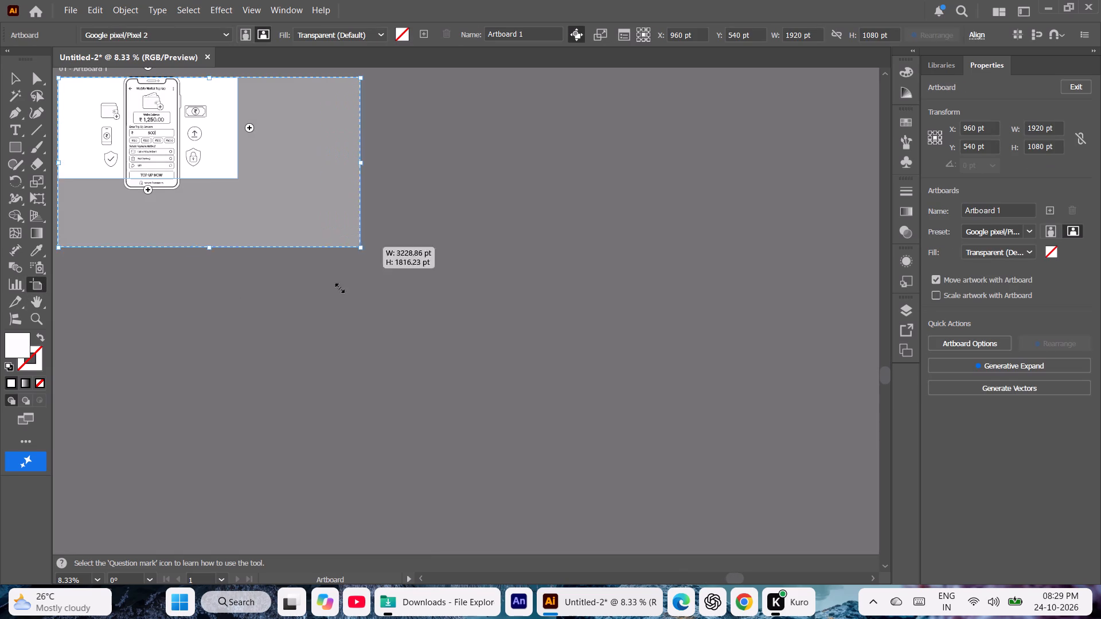
pyautogui.keyDown('shift'); pyautogui.moveTo(338, 287); pyautogui.dragTo(796, 531); pyautogui.keyUp('shift')
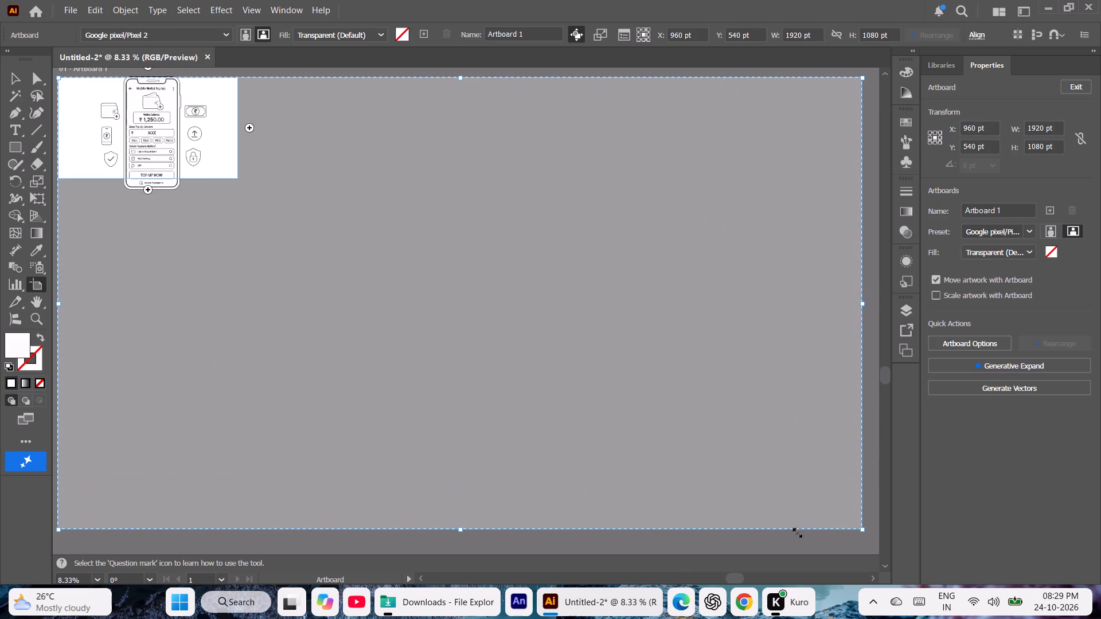
pyautogui.keyDown('shift'); pyautogui.moveTo(796, 531); pyautogui.dragTo(805, 539); pyautogui.keyUp('shift')
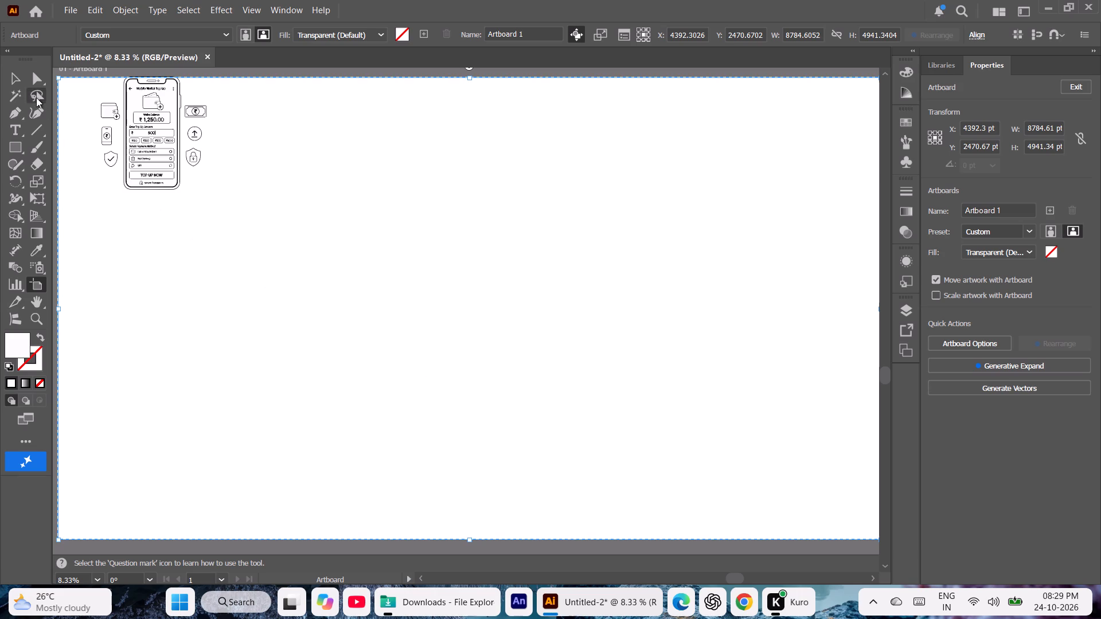
# Scale all the wallet artwork up to about 3666 x 3944 pt and move it to the middle of the enlarged artboard.
pyautogui.click(17, 83)
pyautogui.hotkey('ctrl', 'a')
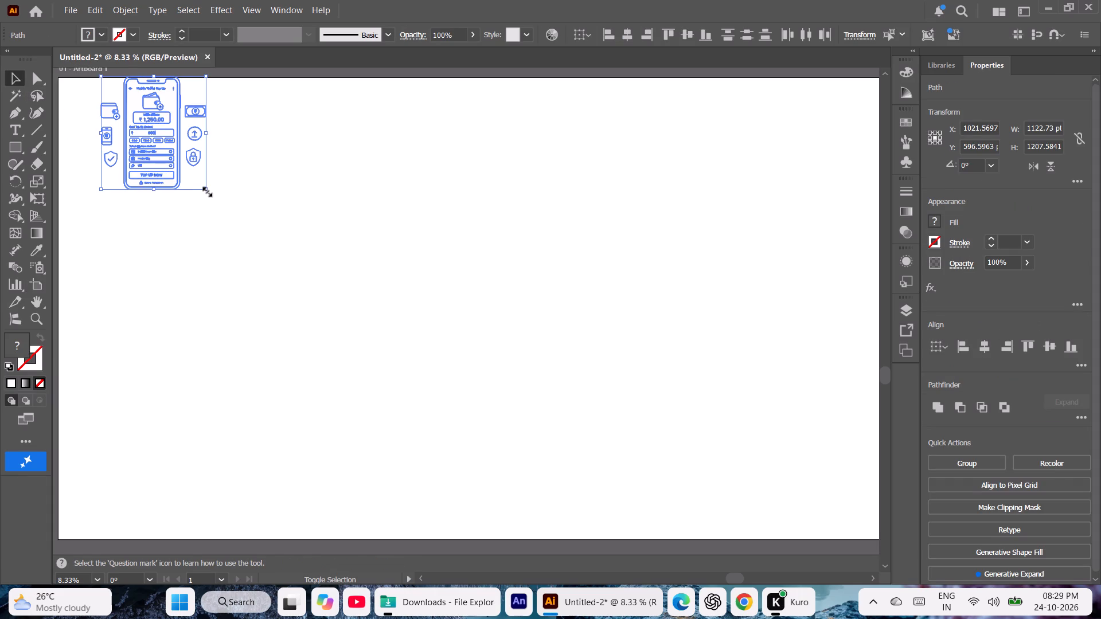
pyautogui.keyDown('shift'); pyautogui.moveTo(206, 190); pyautogui.dragTo(466, 445); pyautogui.keyUp('shift')
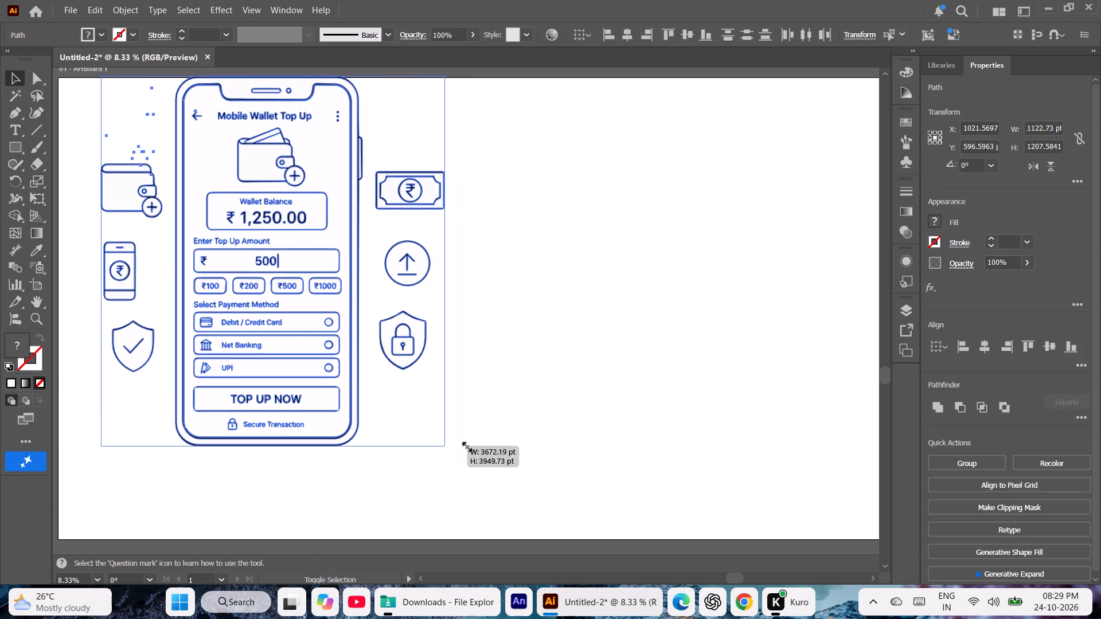
pyautogui.keyDown('shift'); pyautogui.moveTo(466, 445); pyautogui.dragTo(466, 444); pyautogui.keyUp('shift')
pyautogui.moveTo(274, 318); pyautogui.dragTo(480, 354)
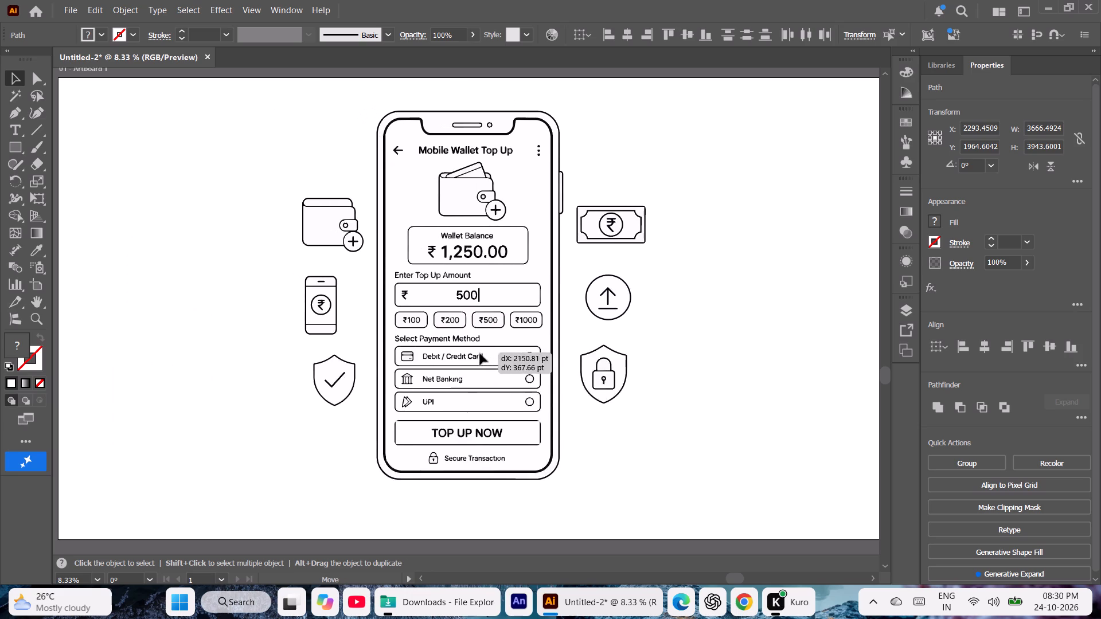
pyautogui.moveTo(480, 354); pyautogui.dragTo(497, 356)
pyautogui.click(736, 329)
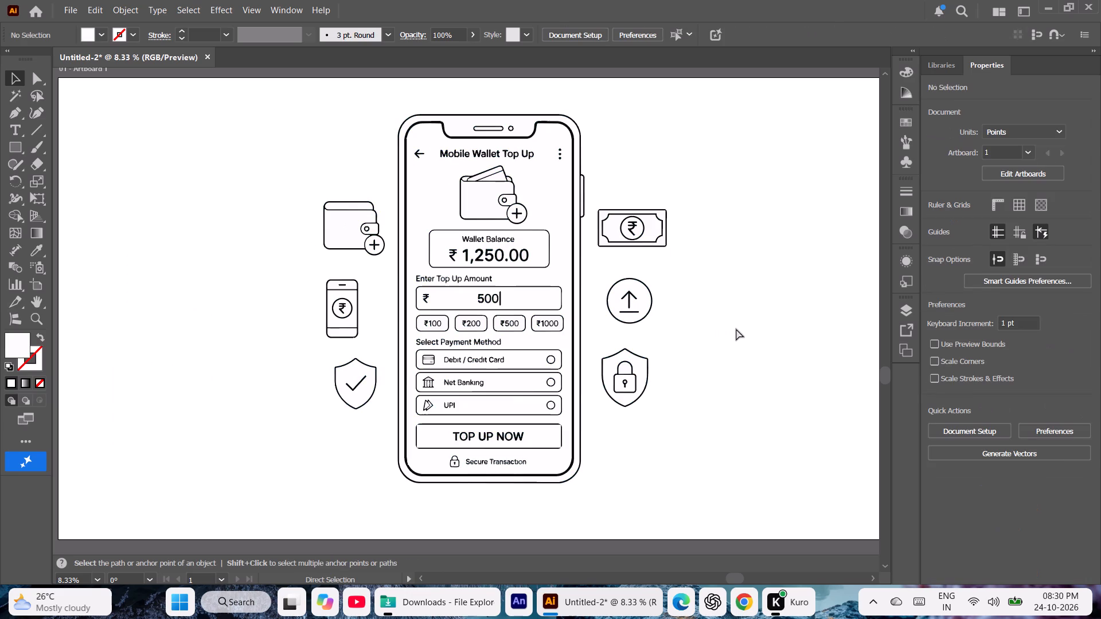
# Save the document to Downloads as "mobile wallet top up" in the Illustrator EPS format.
pyautogui.hotkey('ctrl', 's')
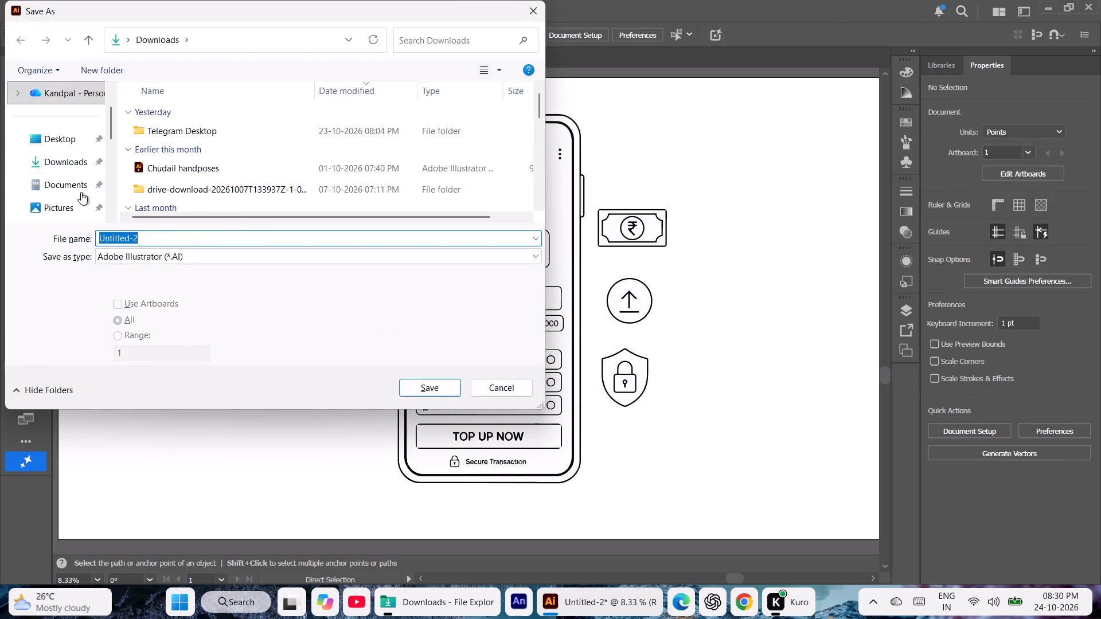
pyautogui.click(50, 159)
pyautogui.click(138, 233)
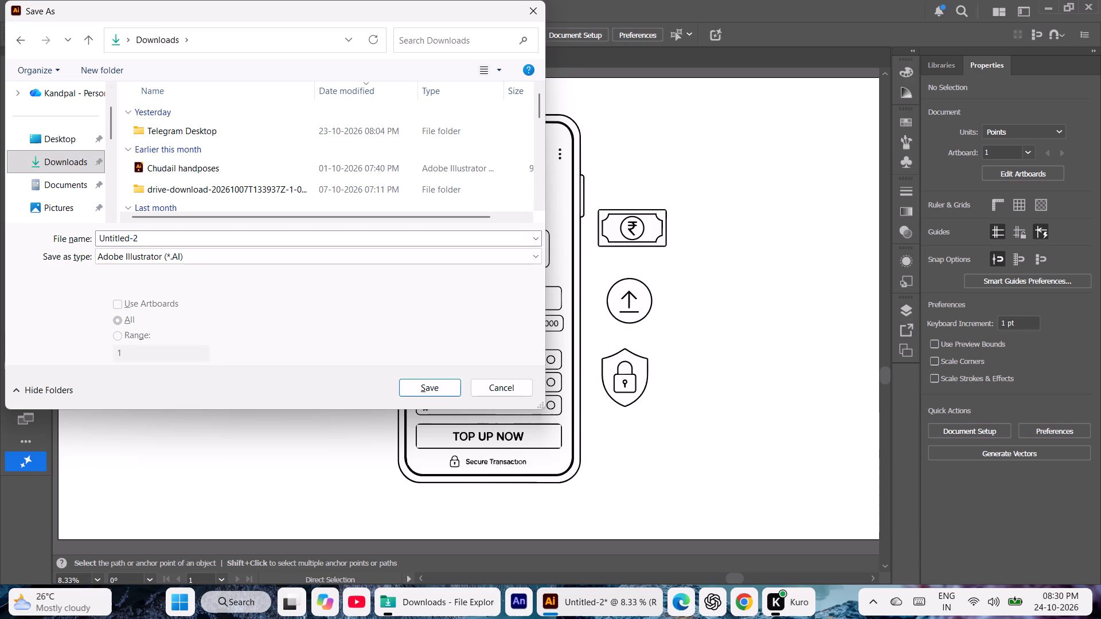
pyautogui.press('BackSpace')
pyautogui.write('mobile wallet top up')
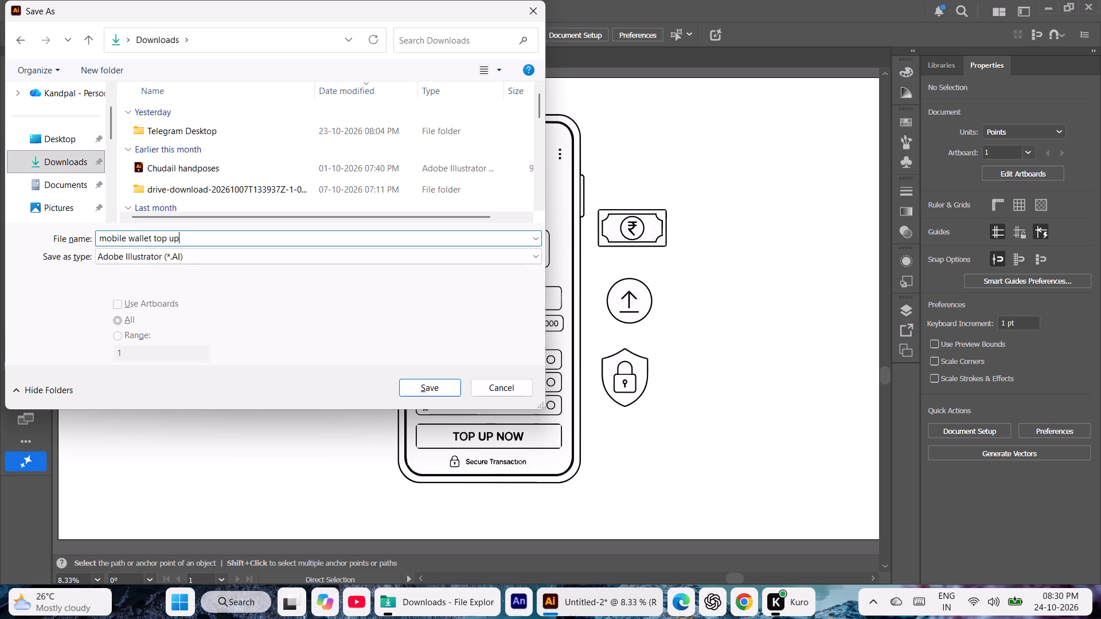
pyautogui.click(182, 254)
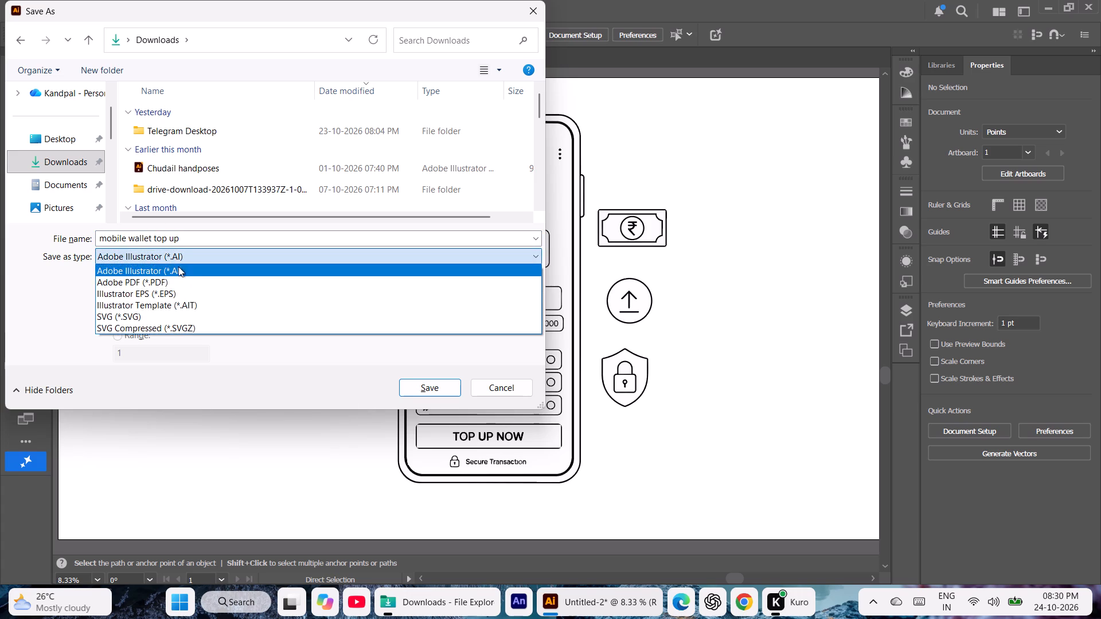
pyautogui.click(176, 294)
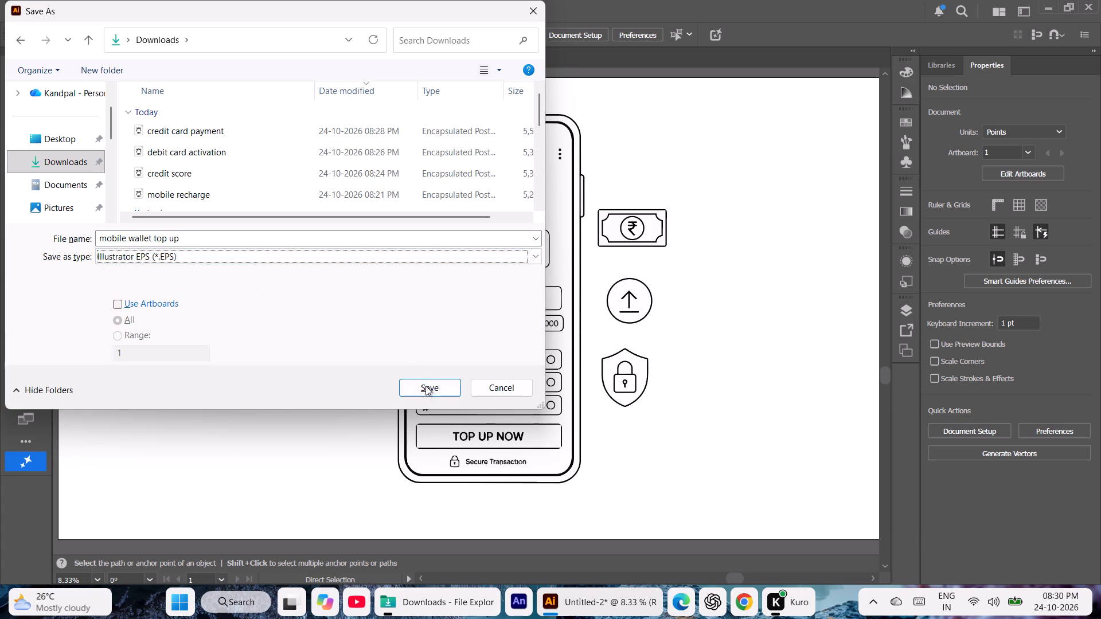
pyautogui.click(427, 389)
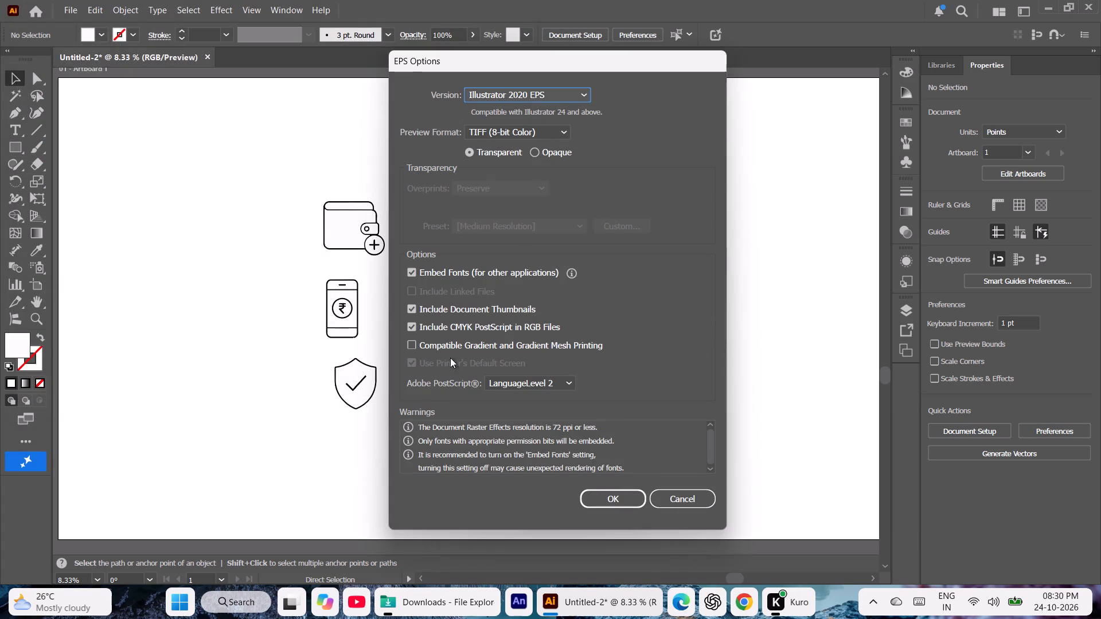
# Set the EPS version to Illustrator 10 EPS and finish the save.
pyautogui.click(571, 96)
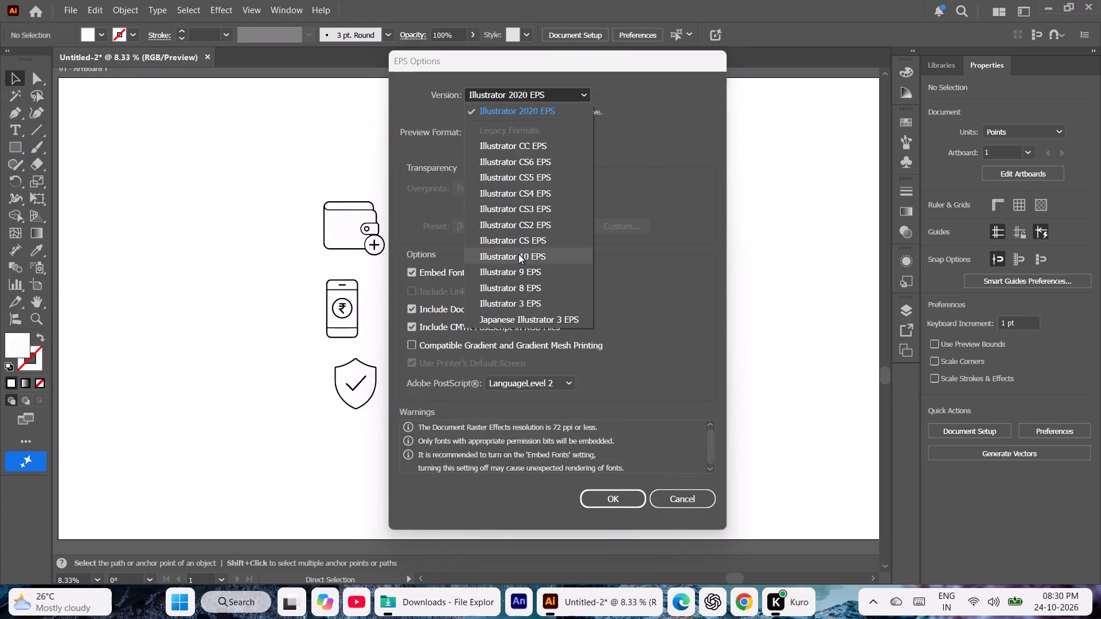
pyautogui.click(518, 254)
pyautogui.click(630, 477)
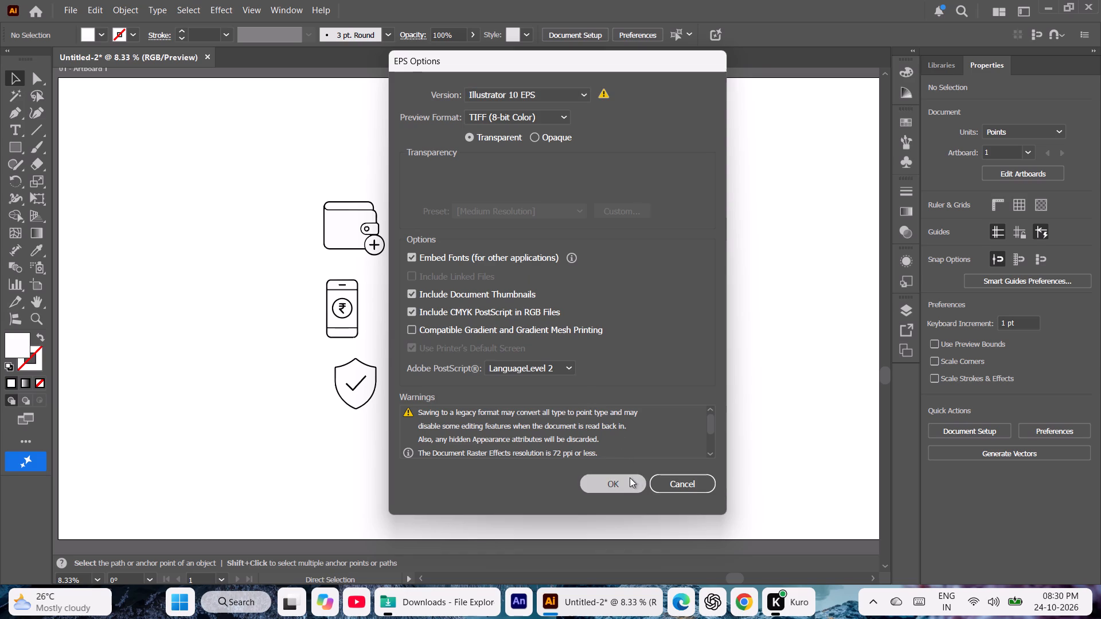
pyautogui.press('Return')
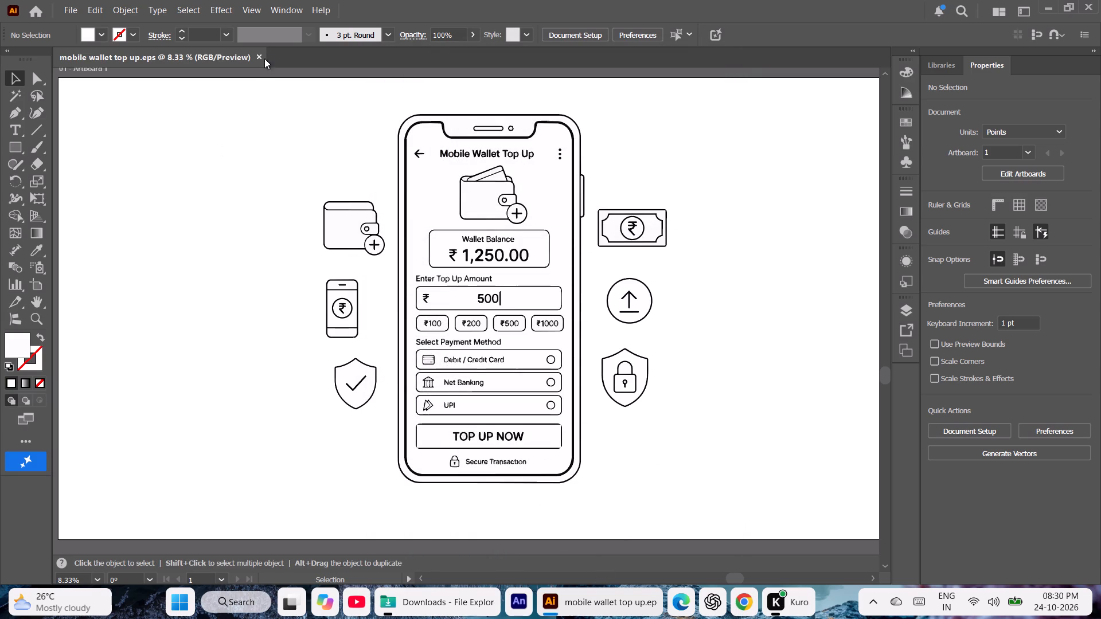
# Close the saved mobile wallet top up document and create a new blank 1920 x 1080 pt document with the preselected settings.
pyautogui.click(256, 53)
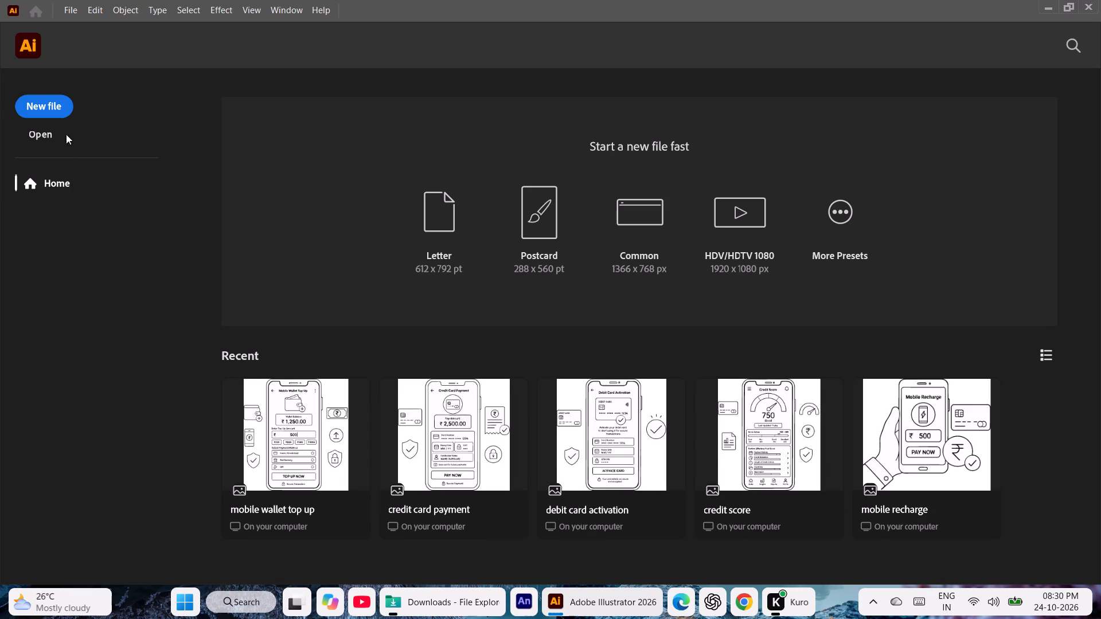
pyautogui.click(53, 108)
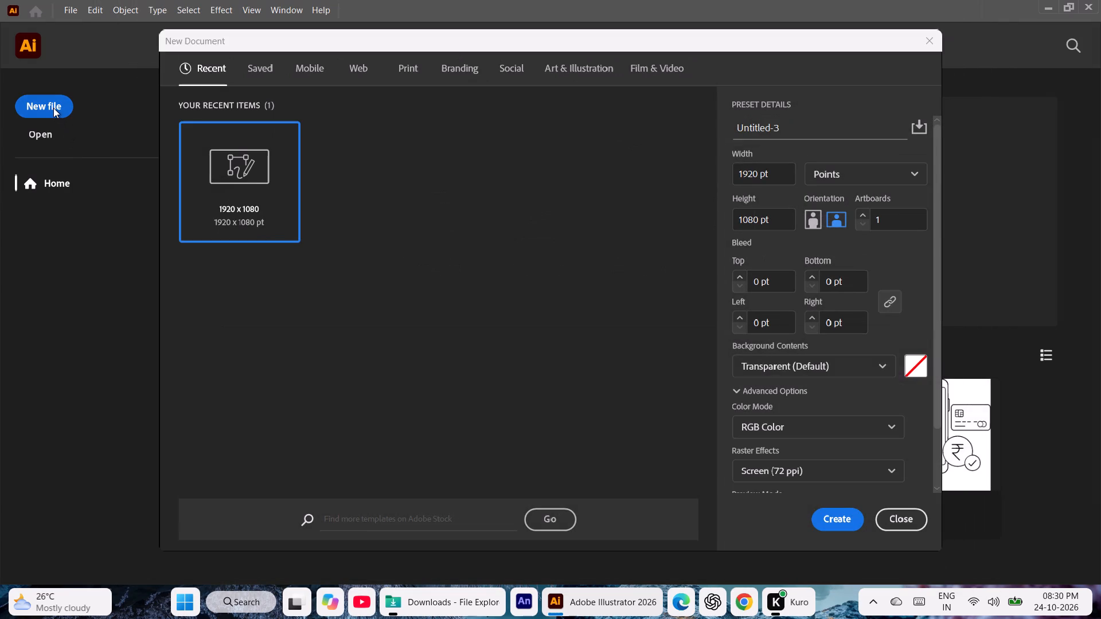
pyautogui.press('Return')
pyautogui.click(836, 513)
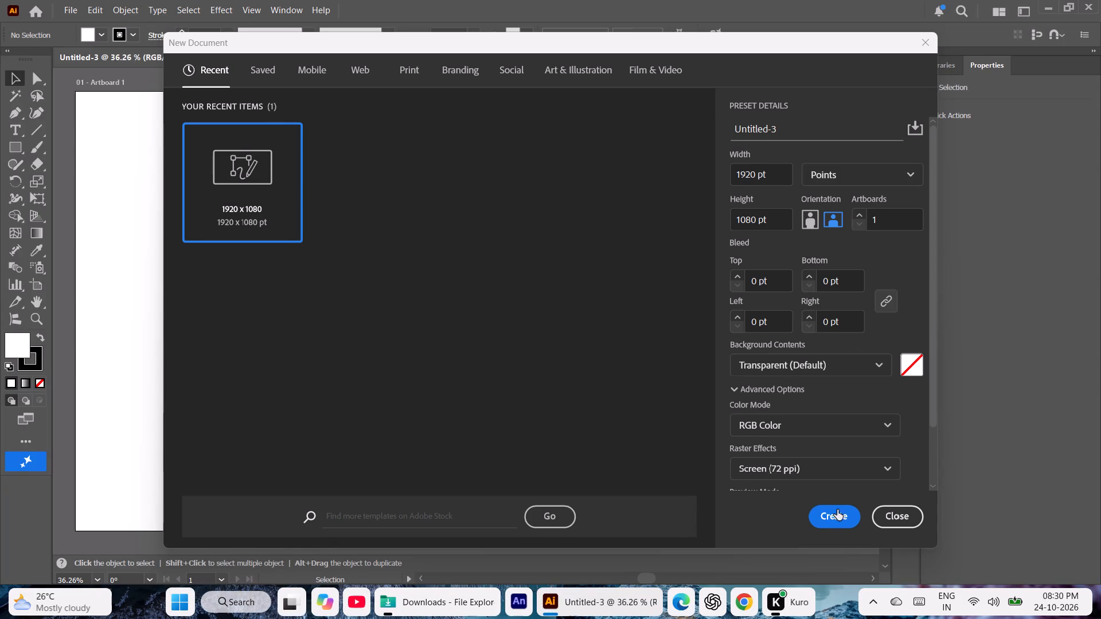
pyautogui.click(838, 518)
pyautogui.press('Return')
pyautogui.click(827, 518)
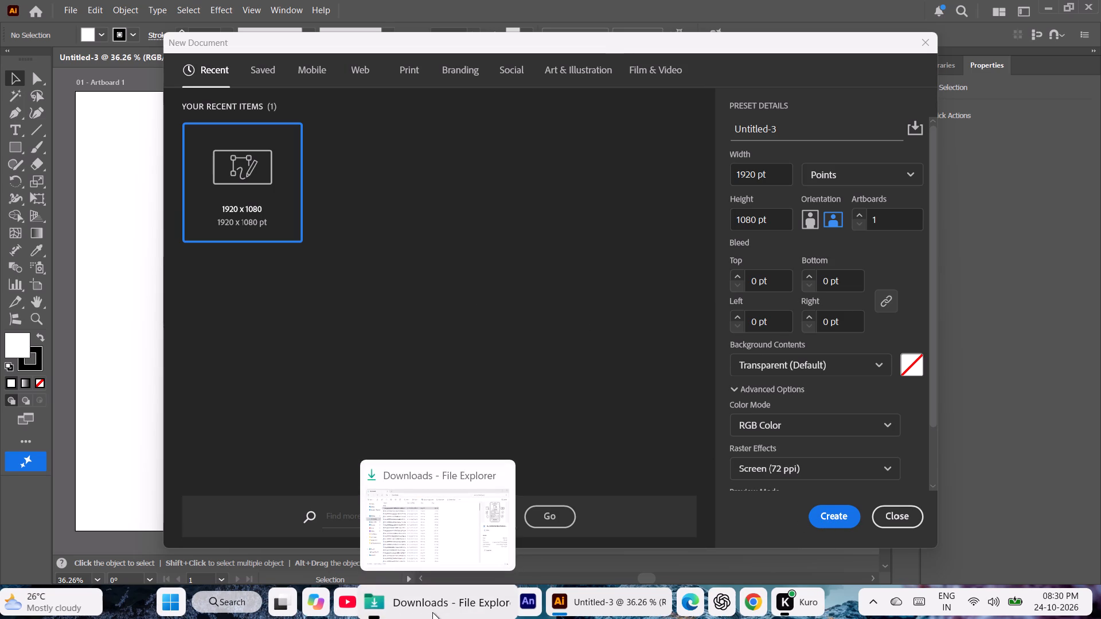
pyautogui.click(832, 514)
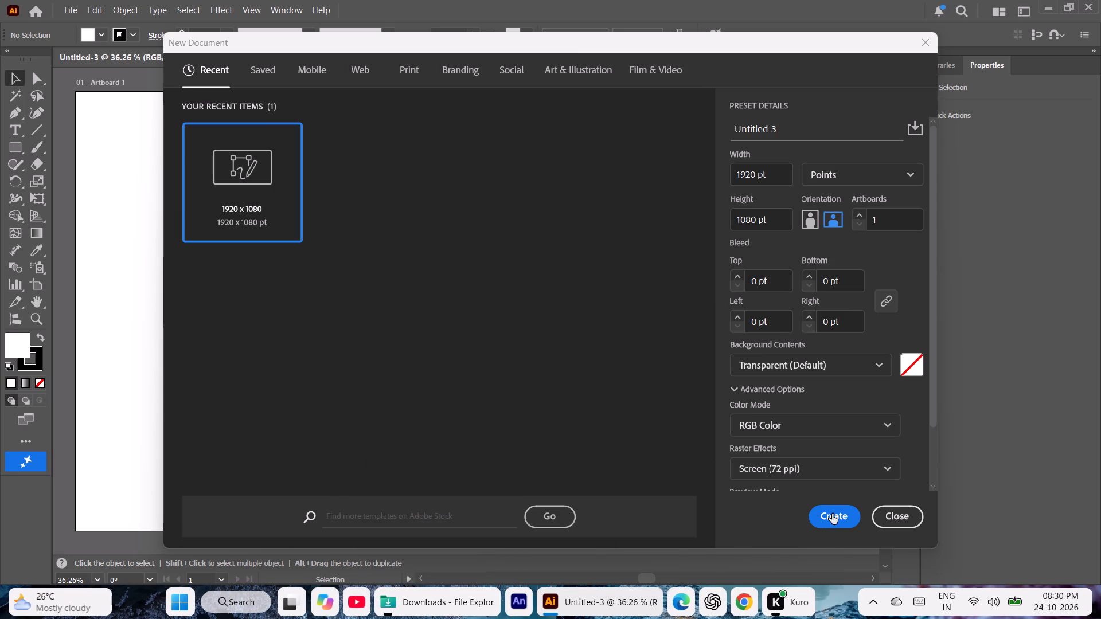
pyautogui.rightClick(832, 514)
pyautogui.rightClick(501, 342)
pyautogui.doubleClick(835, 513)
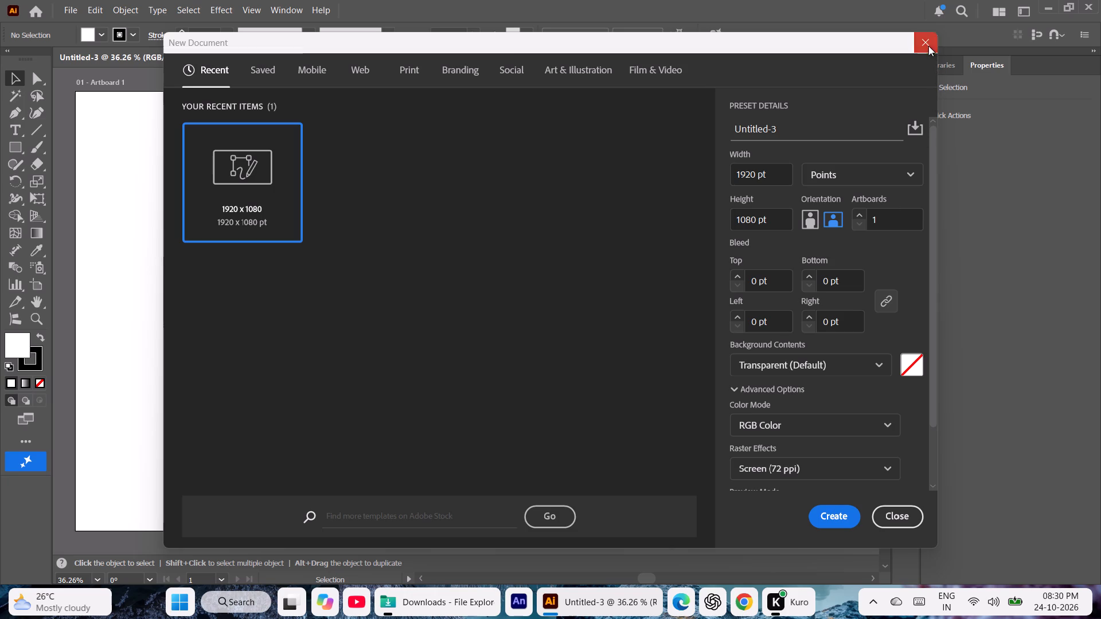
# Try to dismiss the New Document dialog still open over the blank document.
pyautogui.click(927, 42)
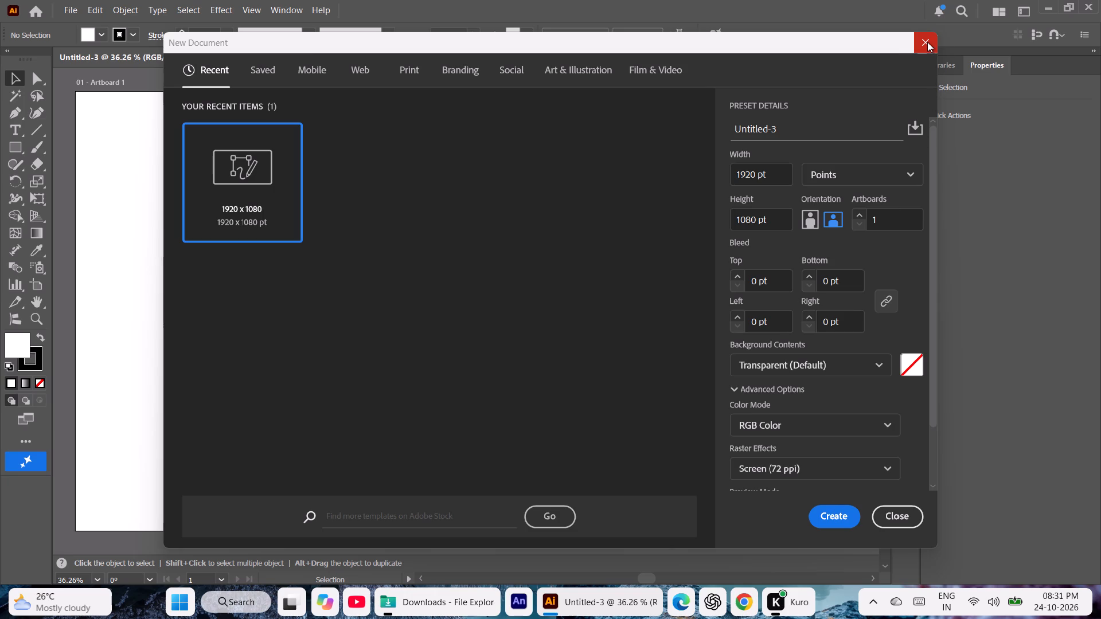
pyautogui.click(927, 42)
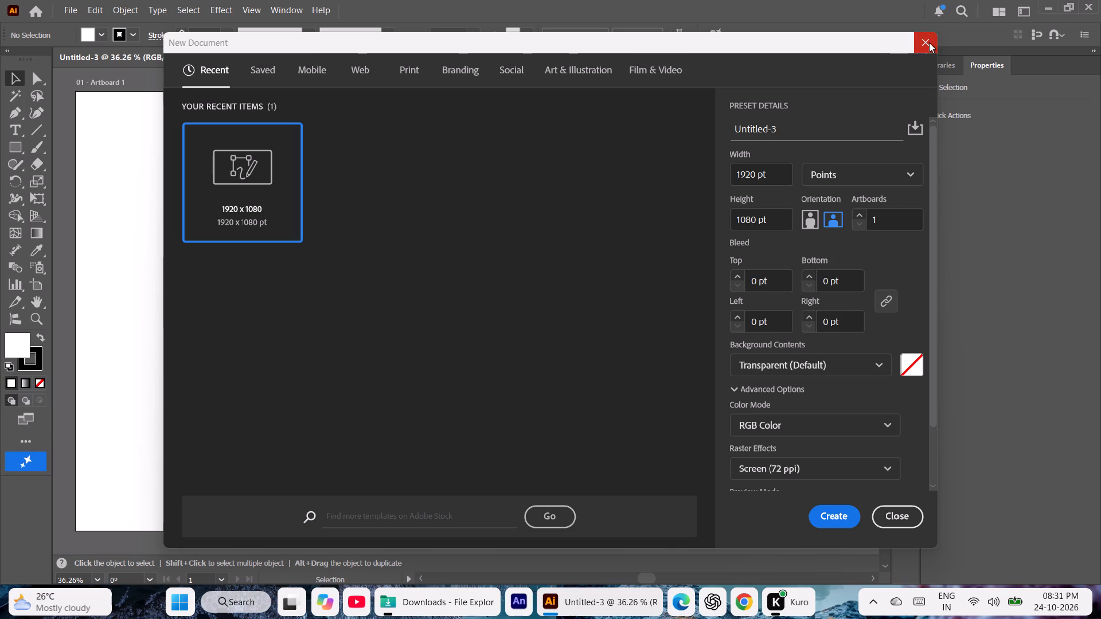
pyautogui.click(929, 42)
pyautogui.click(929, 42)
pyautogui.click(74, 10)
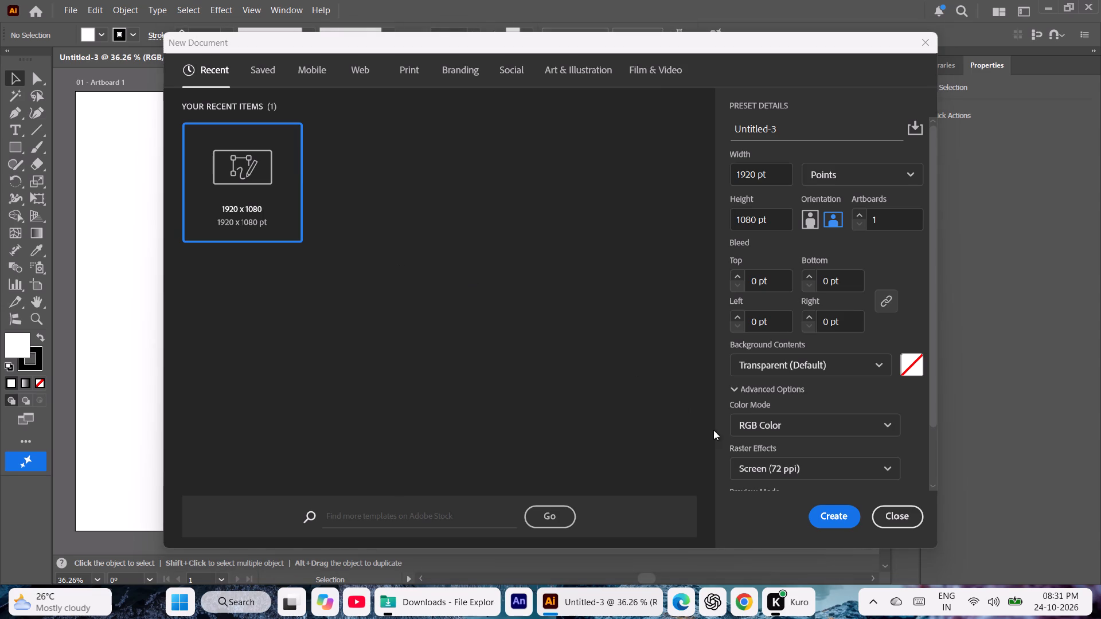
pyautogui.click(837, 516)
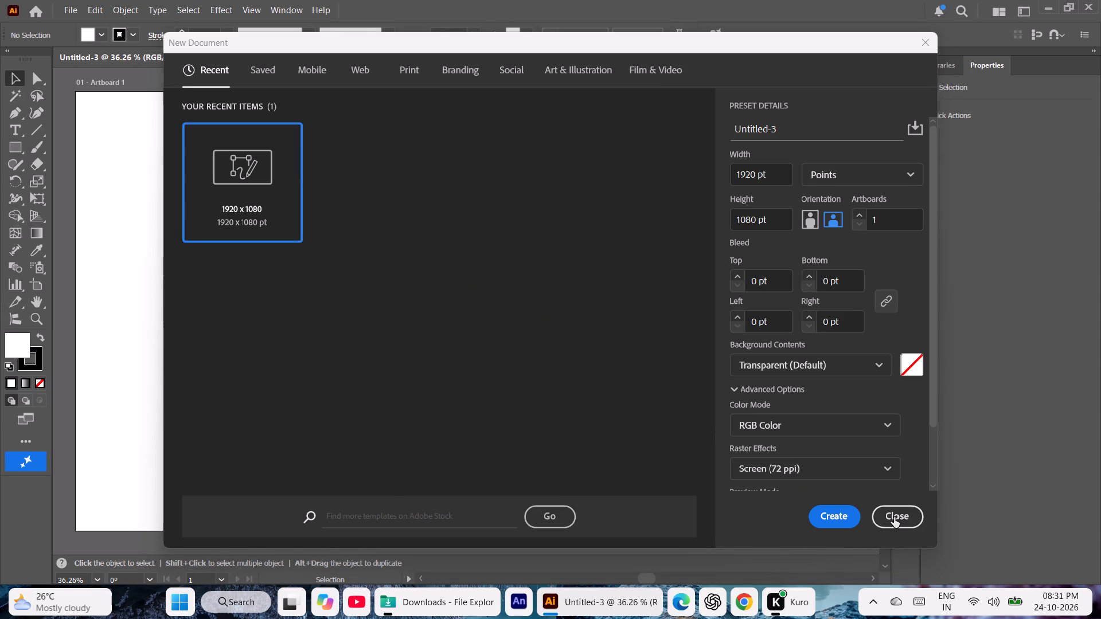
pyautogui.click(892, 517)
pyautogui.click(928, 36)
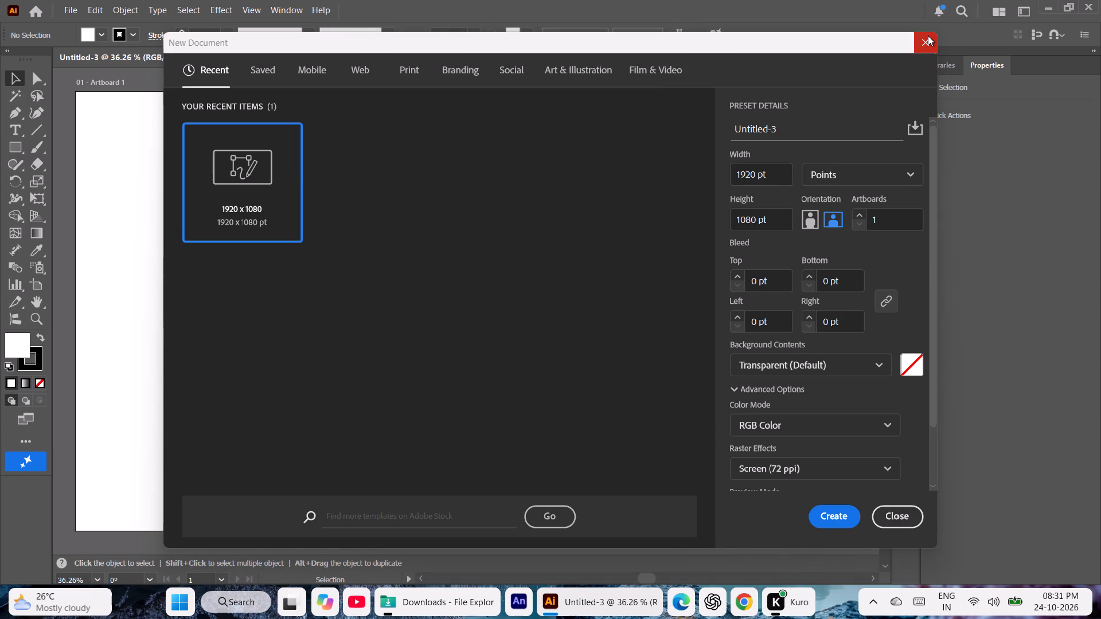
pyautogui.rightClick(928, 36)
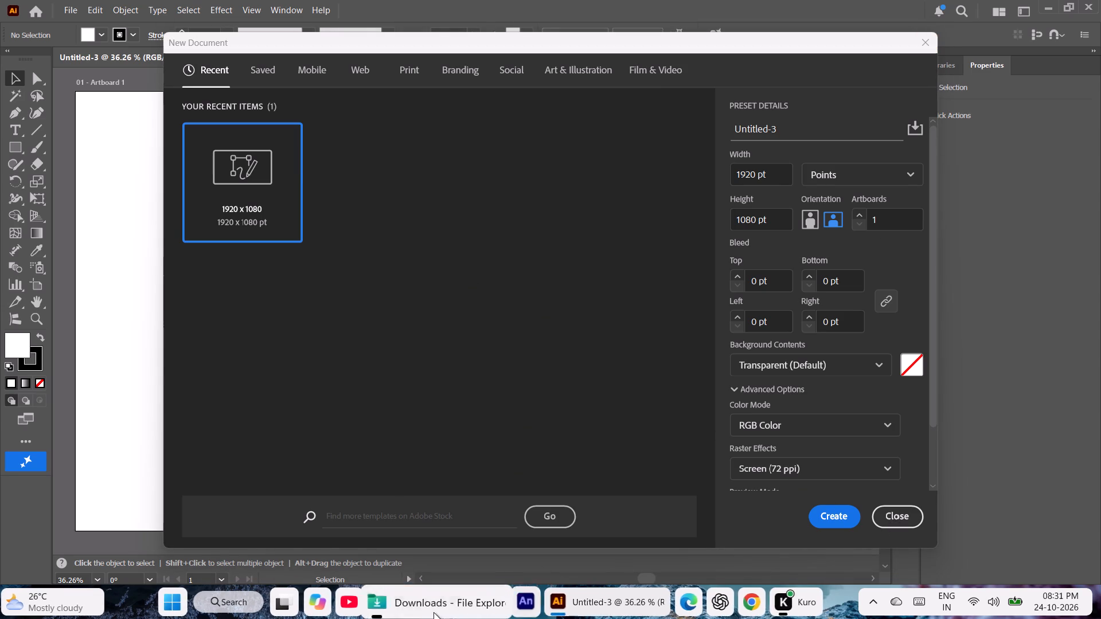
# Switch to File Explorer and delete the processed mobile wallet top-up PNG from Downloads.
pyautogui.click(418, 609)
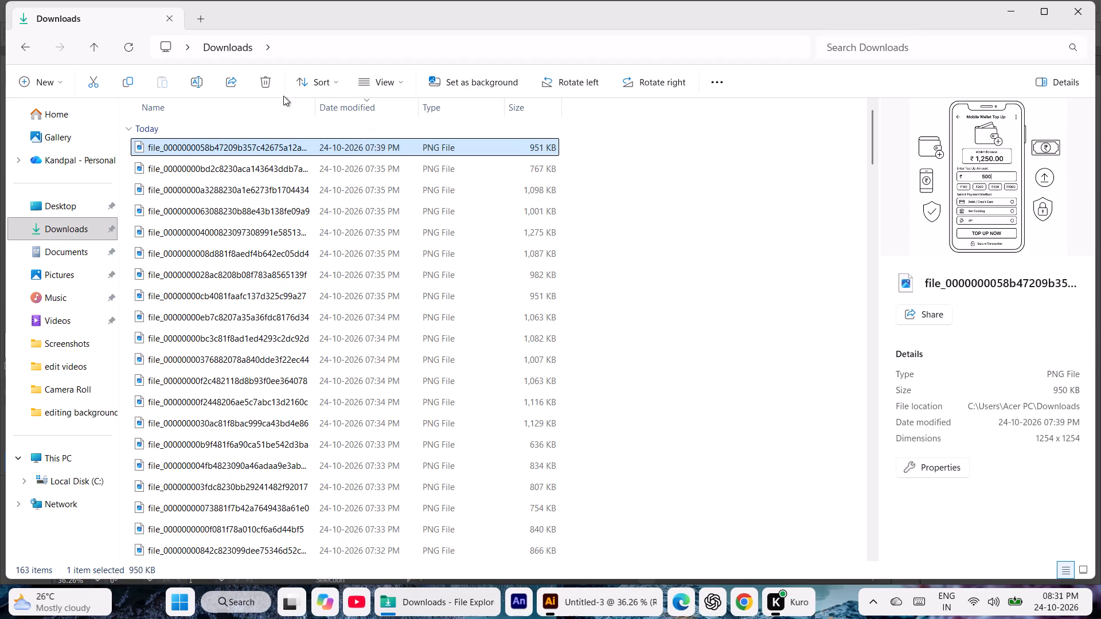
pyautogui.click(262, 81)
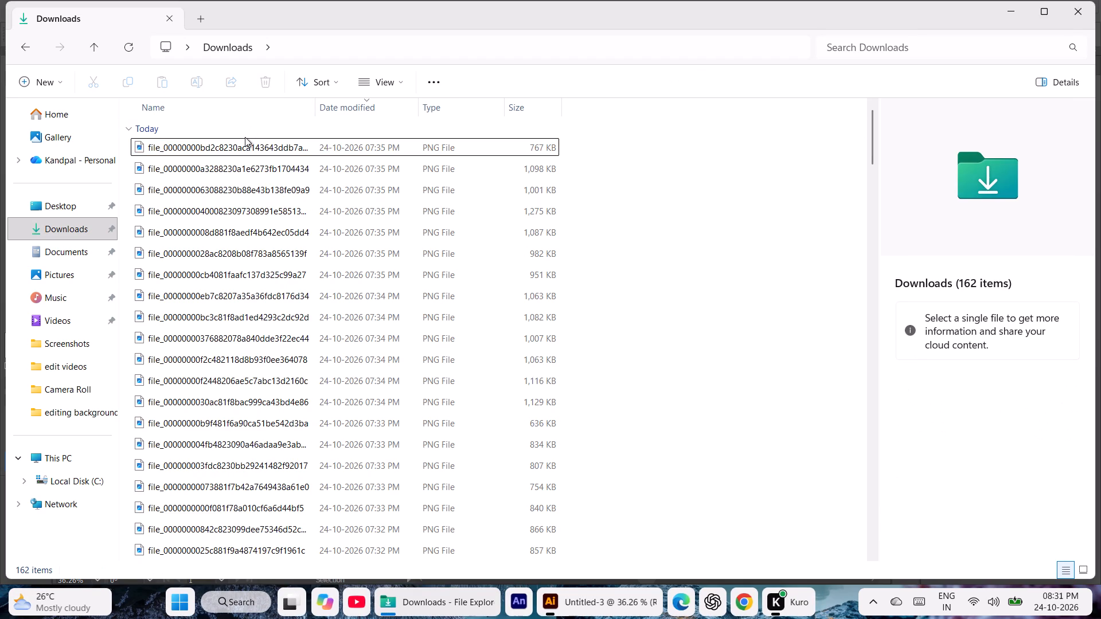
# Preview the next two PNGs in Downloads and select the rupee symbol with the green growth arrow.
pyautogui.click(244, 145)
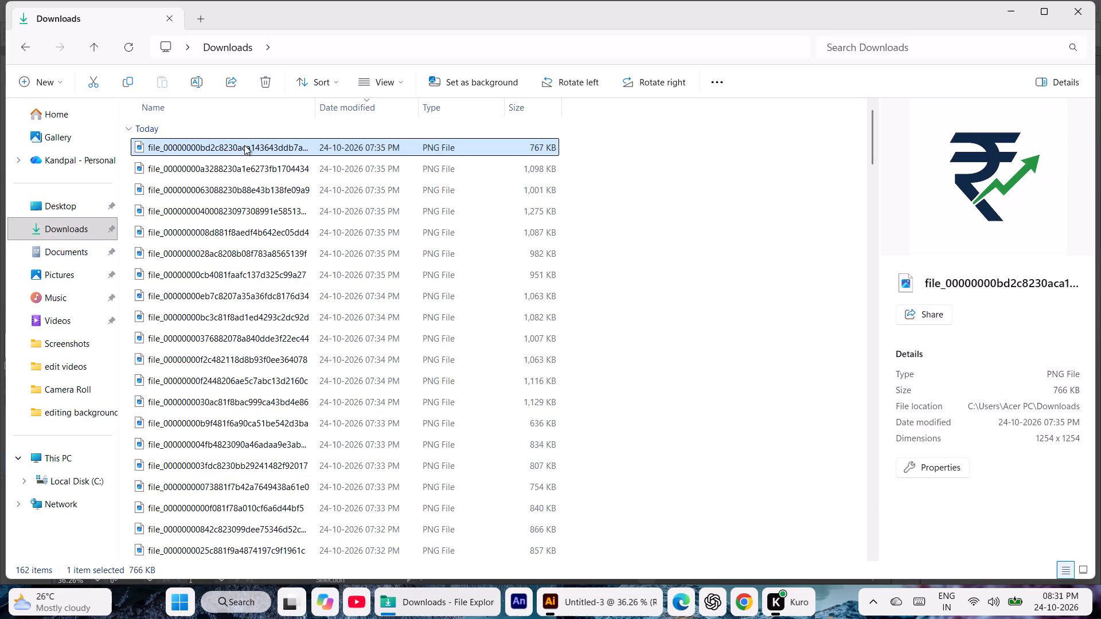
pyautogui.click(248, 170)
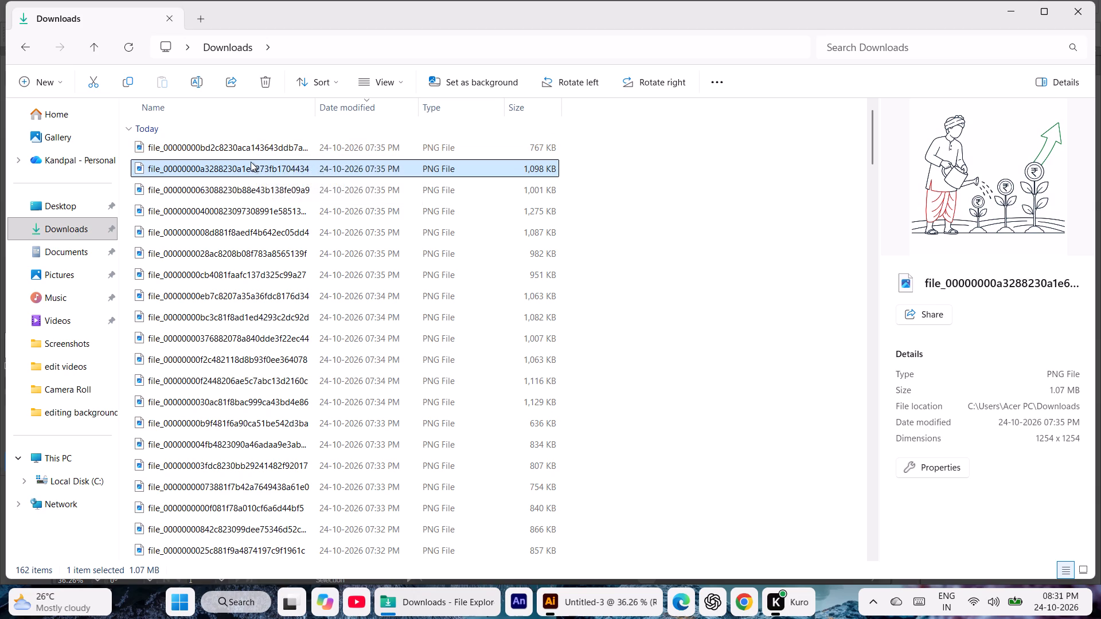
pyautogui.click(251, 148)
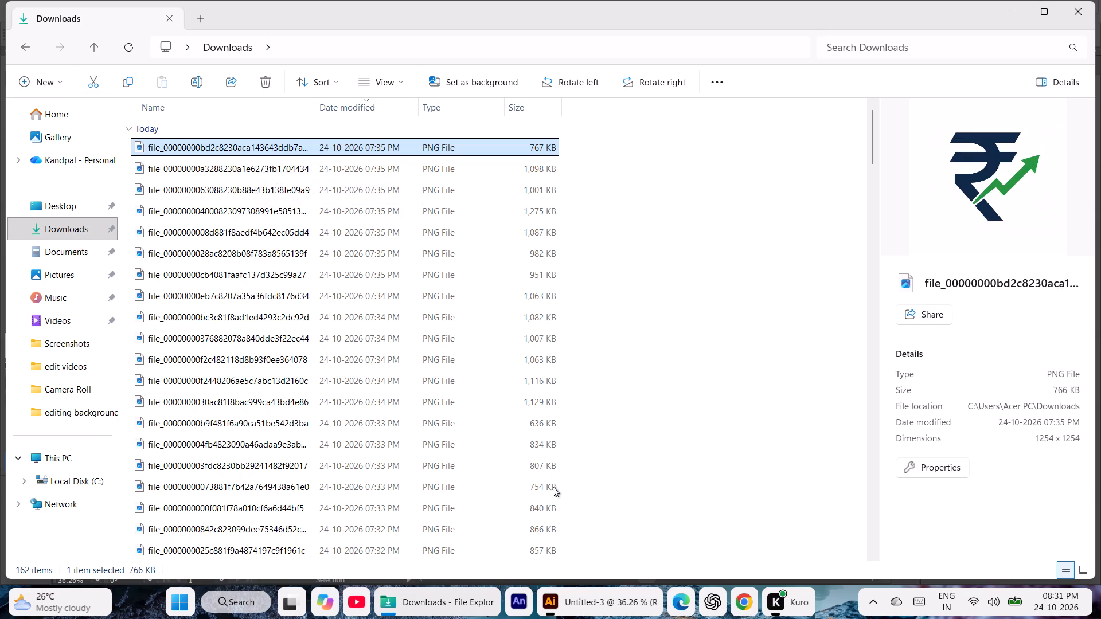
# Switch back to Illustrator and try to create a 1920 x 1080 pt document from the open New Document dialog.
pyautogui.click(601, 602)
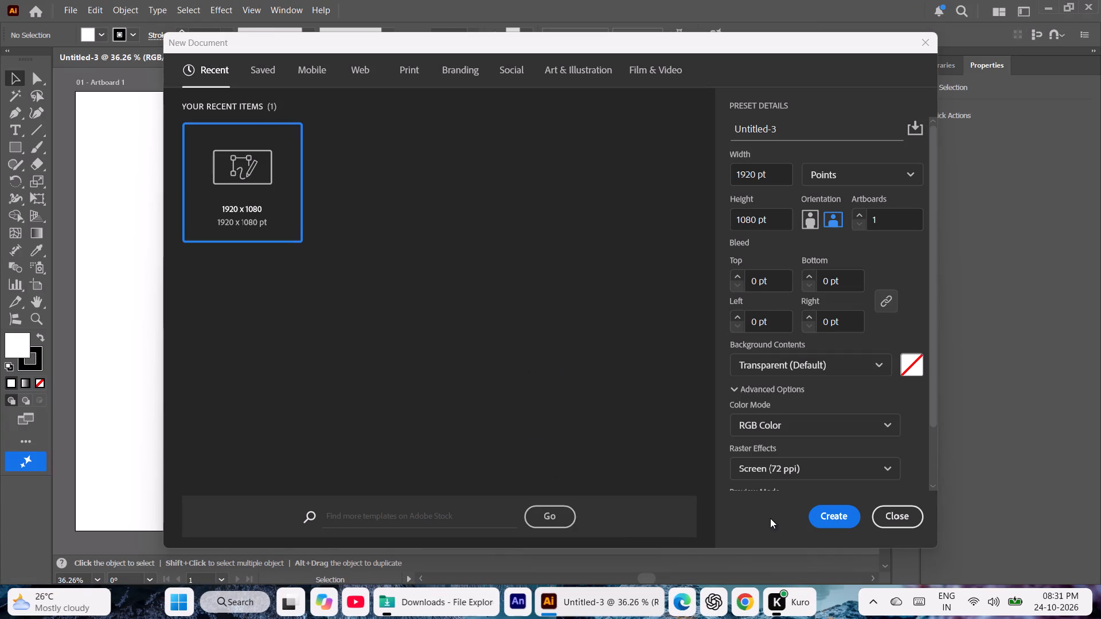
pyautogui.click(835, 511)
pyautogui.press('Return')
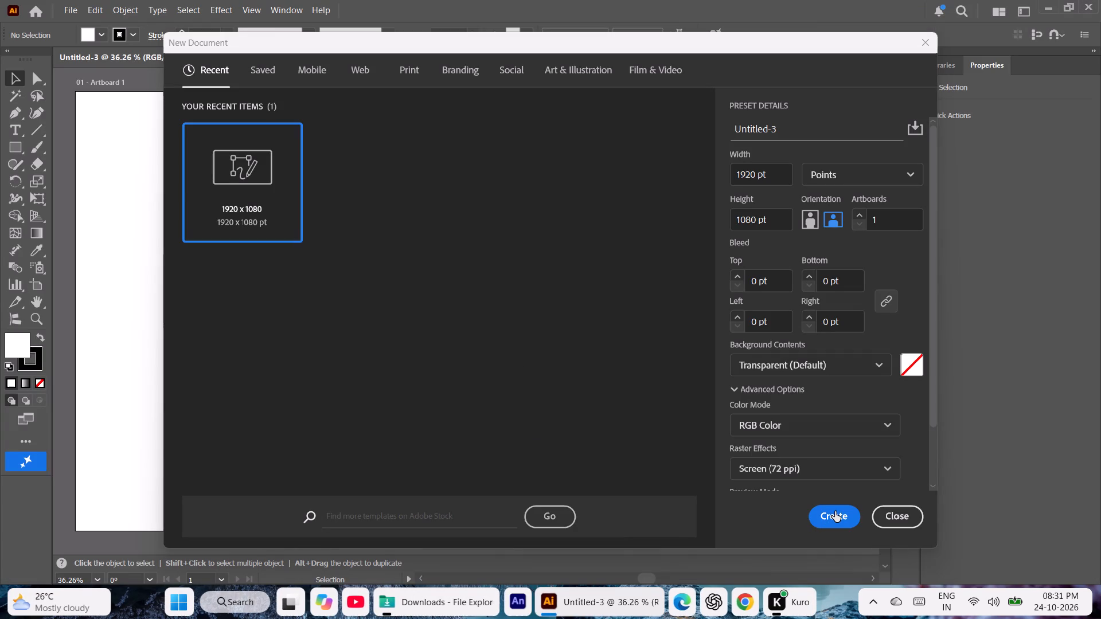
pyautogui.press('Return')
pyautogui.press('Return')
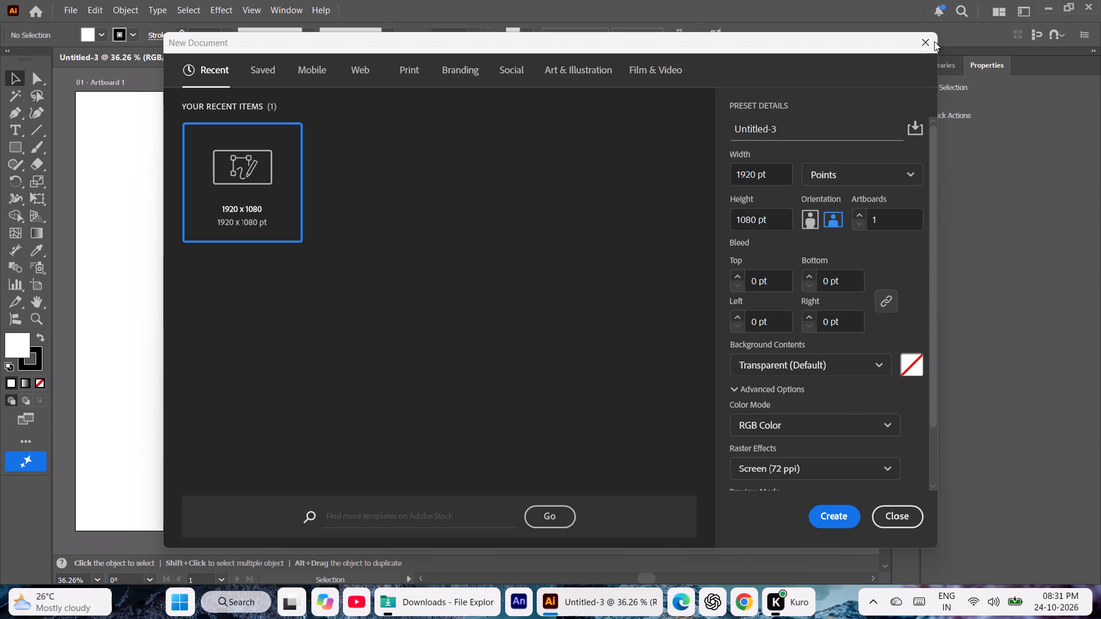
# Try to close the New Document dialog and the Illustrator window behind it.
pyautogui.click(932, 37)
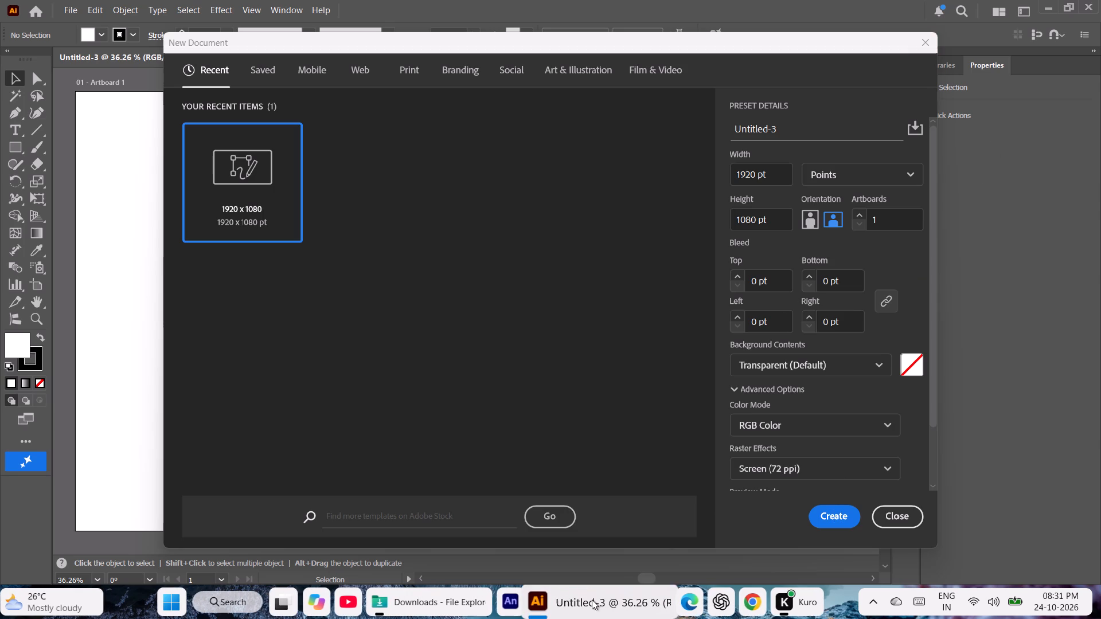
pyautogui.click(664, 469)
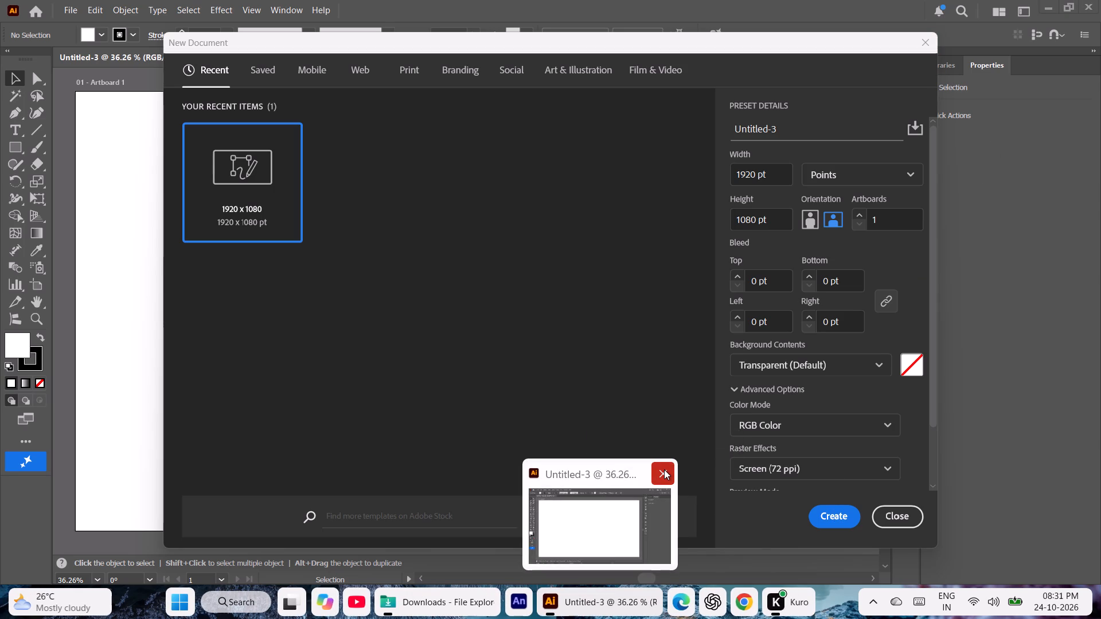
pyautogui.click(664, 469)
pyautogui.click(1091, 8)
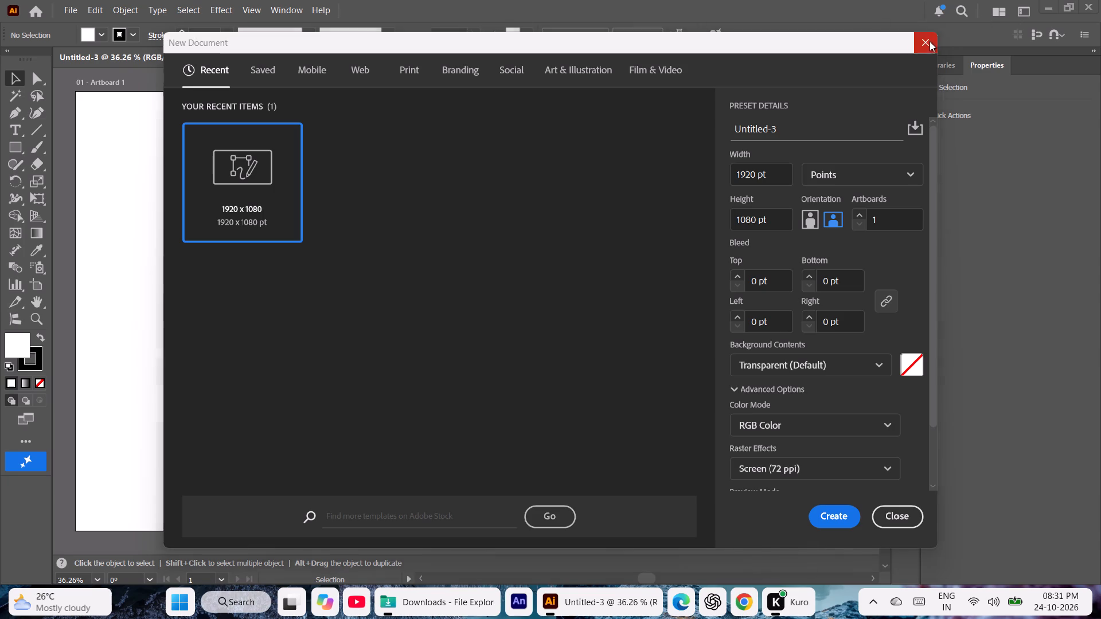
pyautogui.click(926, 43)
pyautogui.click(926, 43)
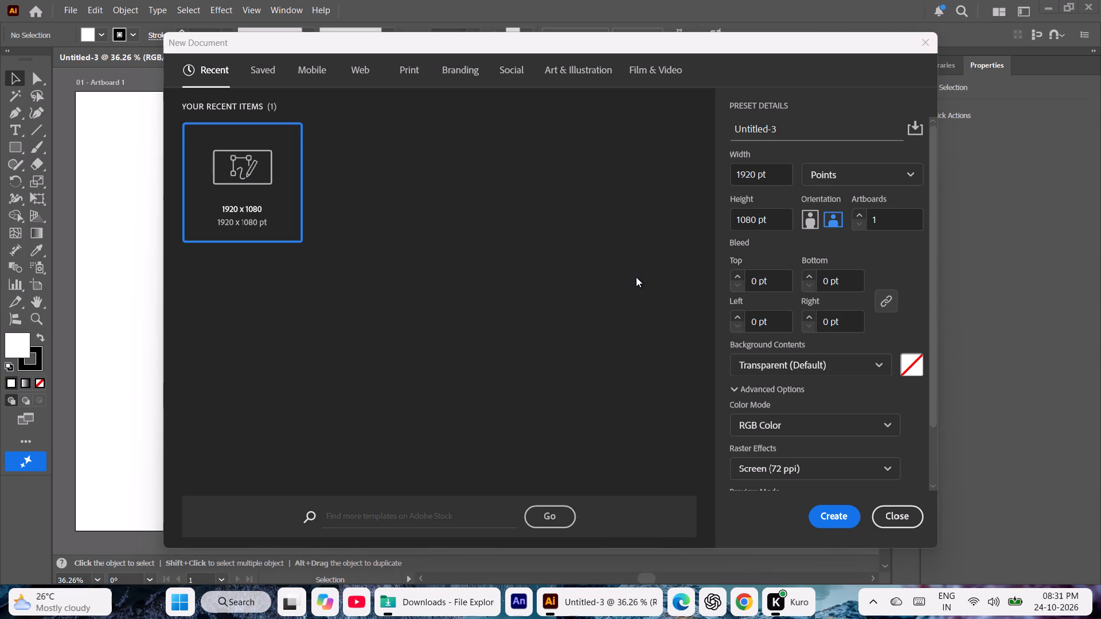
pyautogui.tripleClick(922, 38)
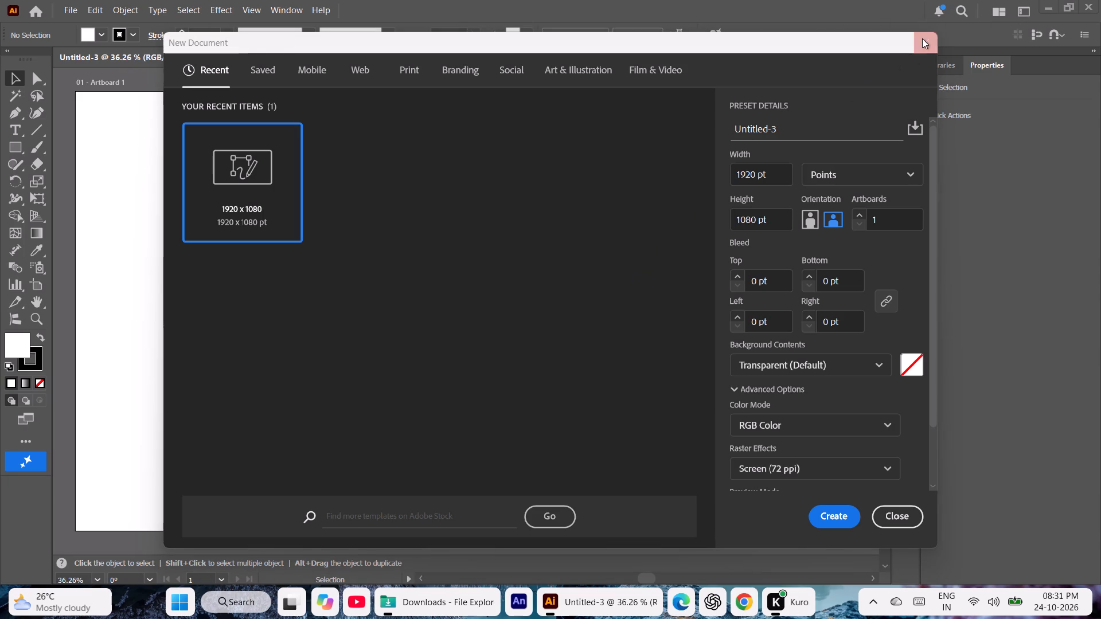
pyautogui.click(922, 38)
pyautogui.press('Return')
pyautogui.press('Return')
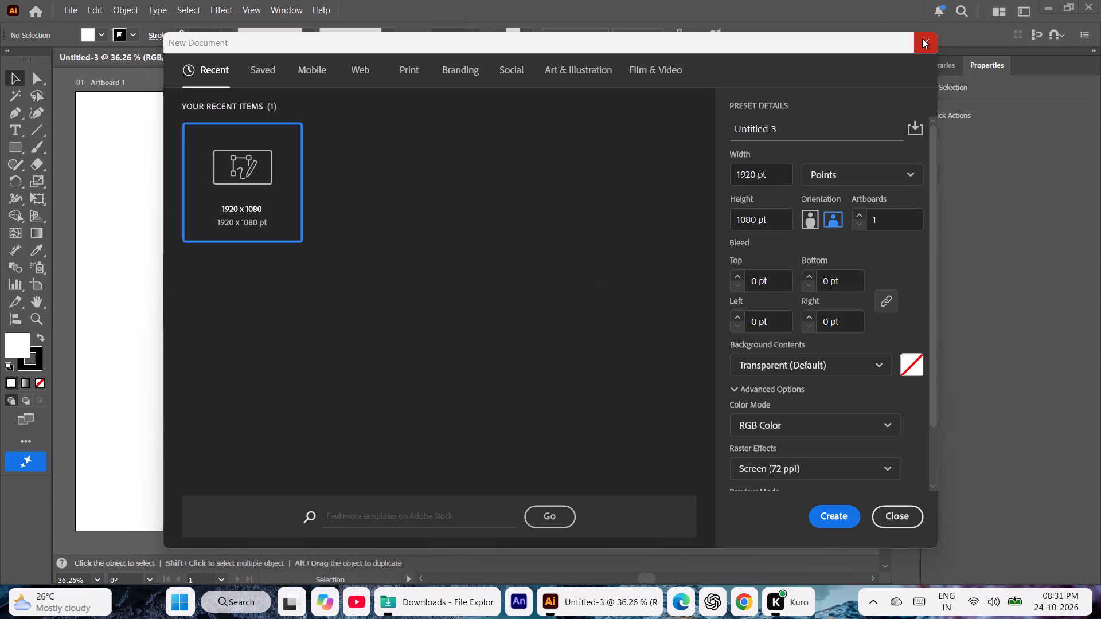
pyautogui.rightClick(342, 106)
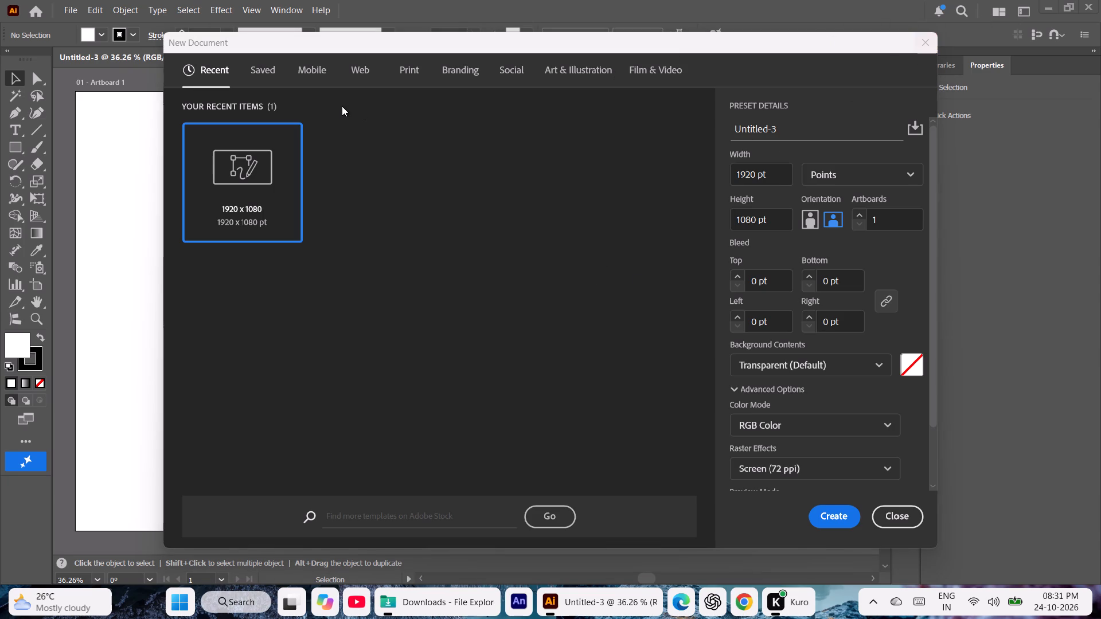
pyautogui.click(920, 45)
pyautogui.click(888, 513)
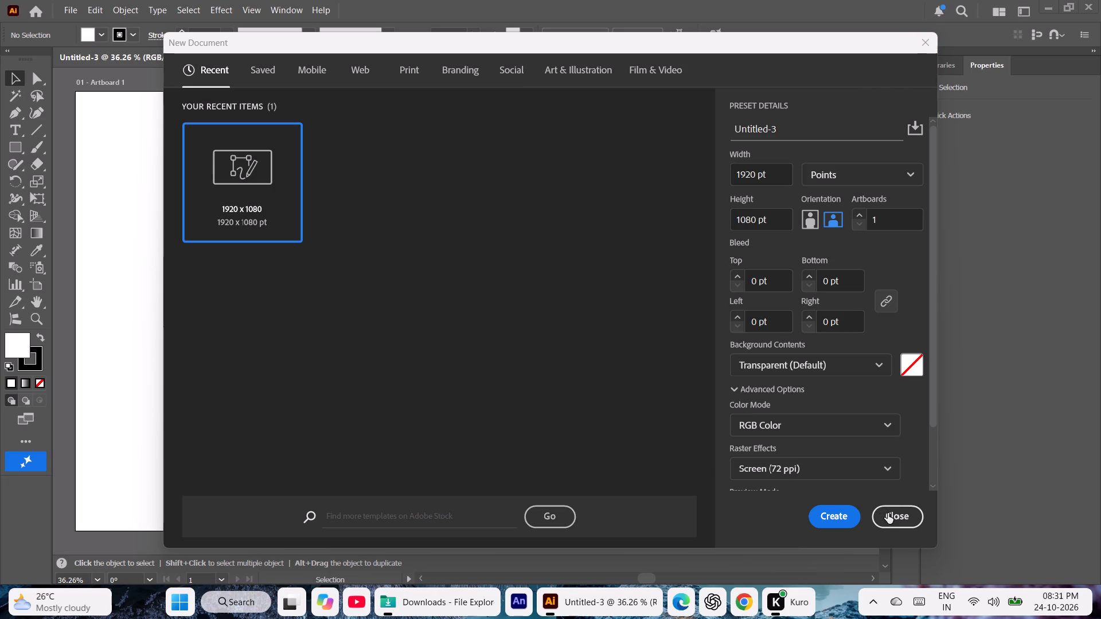
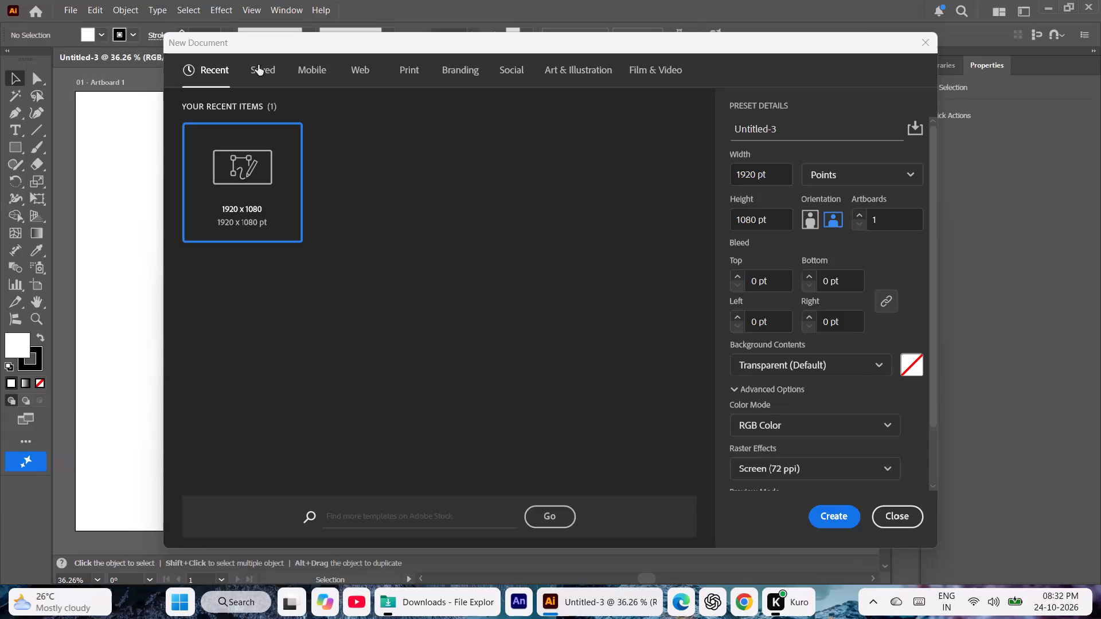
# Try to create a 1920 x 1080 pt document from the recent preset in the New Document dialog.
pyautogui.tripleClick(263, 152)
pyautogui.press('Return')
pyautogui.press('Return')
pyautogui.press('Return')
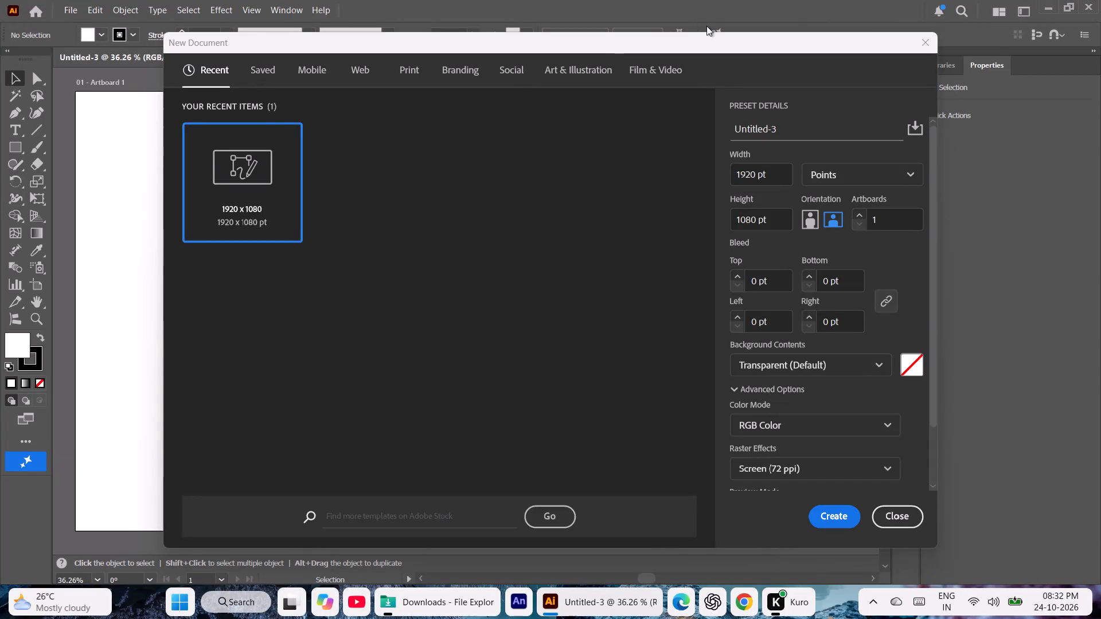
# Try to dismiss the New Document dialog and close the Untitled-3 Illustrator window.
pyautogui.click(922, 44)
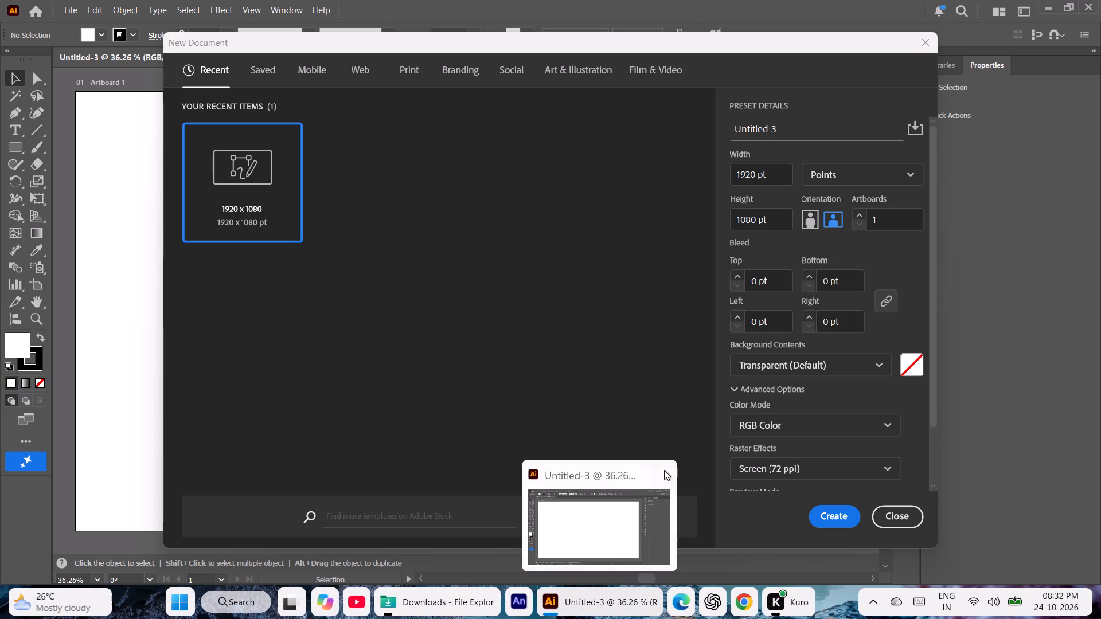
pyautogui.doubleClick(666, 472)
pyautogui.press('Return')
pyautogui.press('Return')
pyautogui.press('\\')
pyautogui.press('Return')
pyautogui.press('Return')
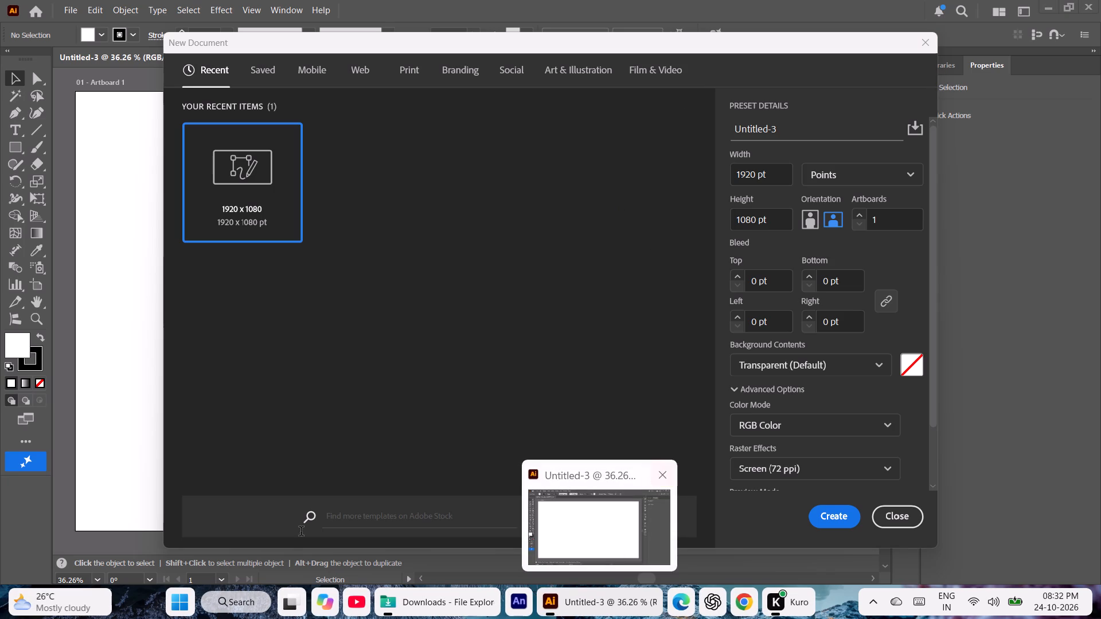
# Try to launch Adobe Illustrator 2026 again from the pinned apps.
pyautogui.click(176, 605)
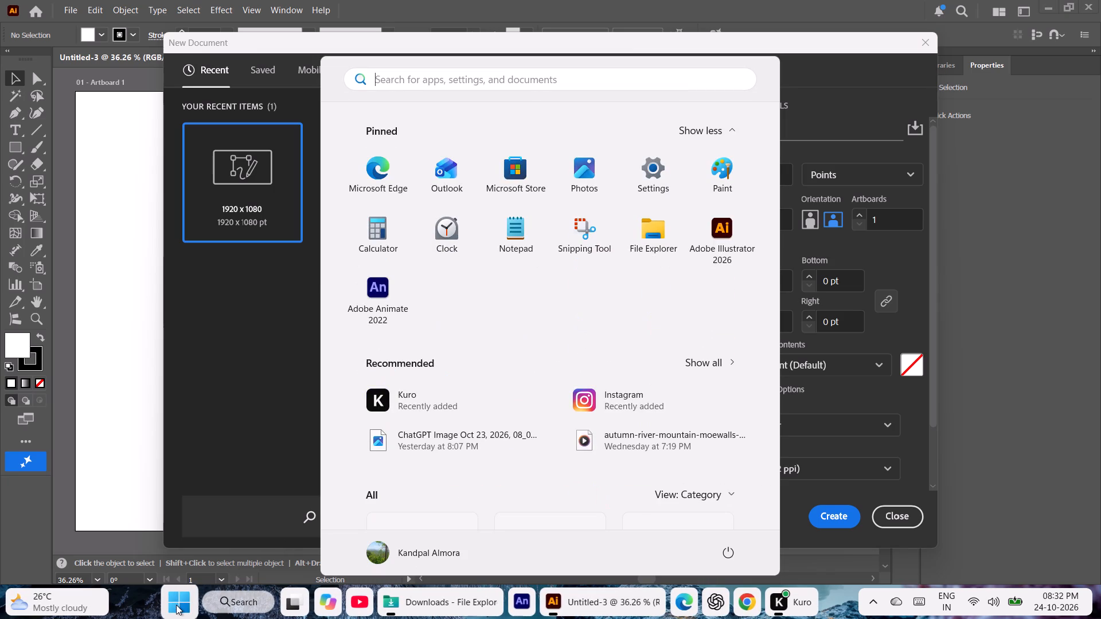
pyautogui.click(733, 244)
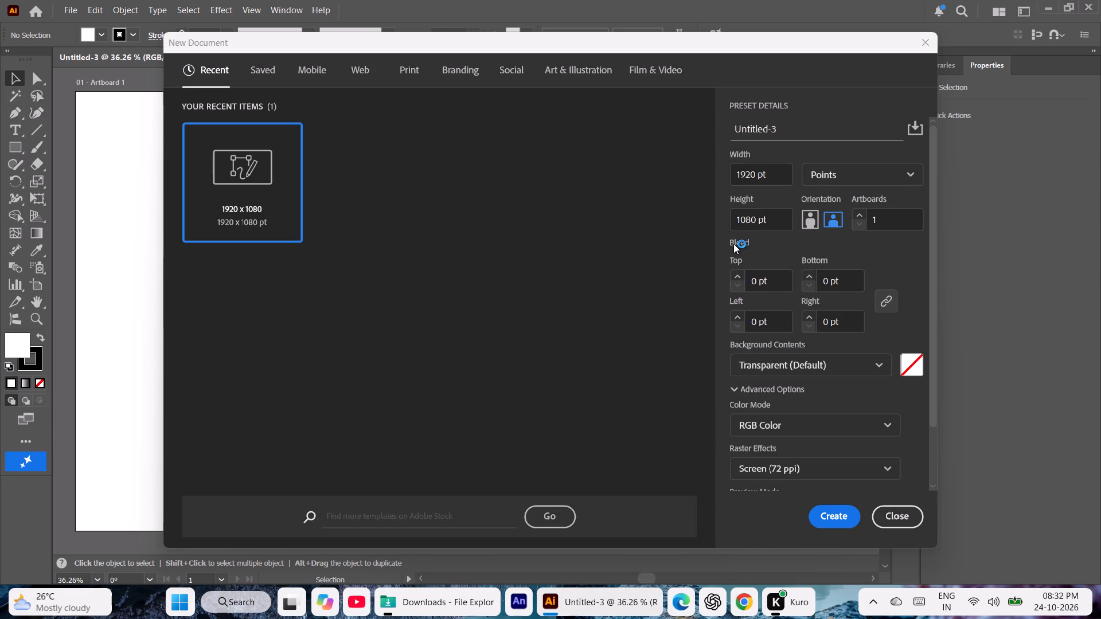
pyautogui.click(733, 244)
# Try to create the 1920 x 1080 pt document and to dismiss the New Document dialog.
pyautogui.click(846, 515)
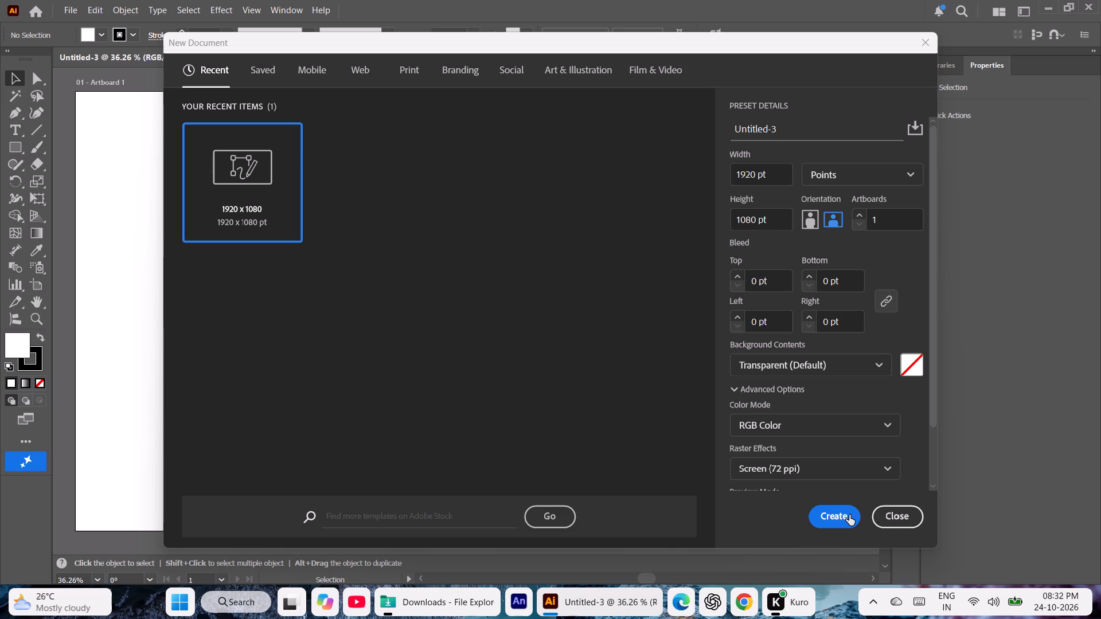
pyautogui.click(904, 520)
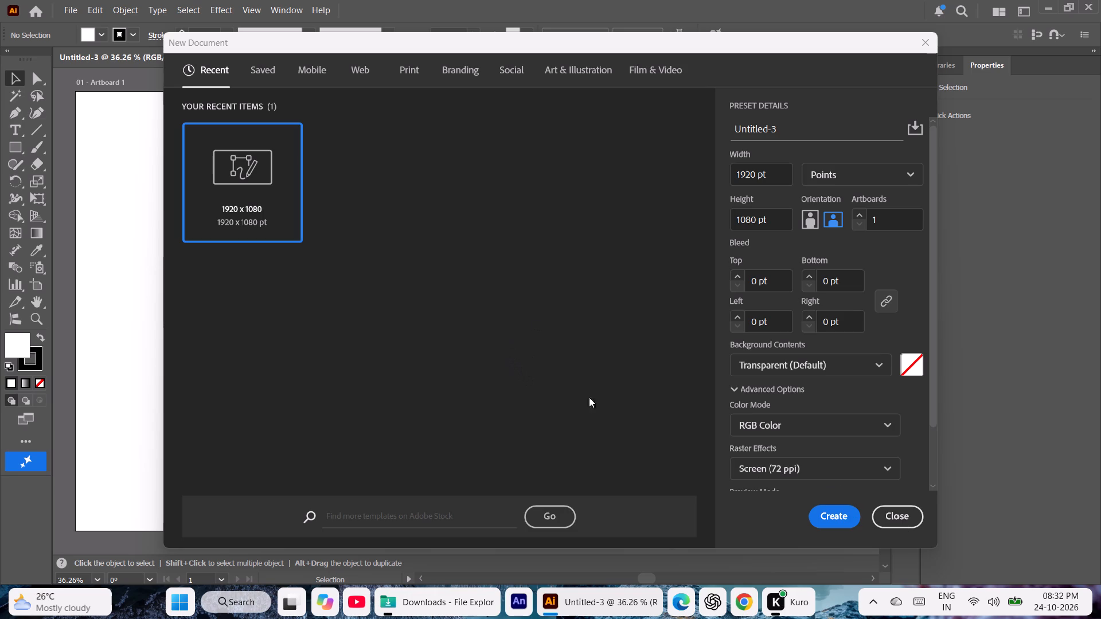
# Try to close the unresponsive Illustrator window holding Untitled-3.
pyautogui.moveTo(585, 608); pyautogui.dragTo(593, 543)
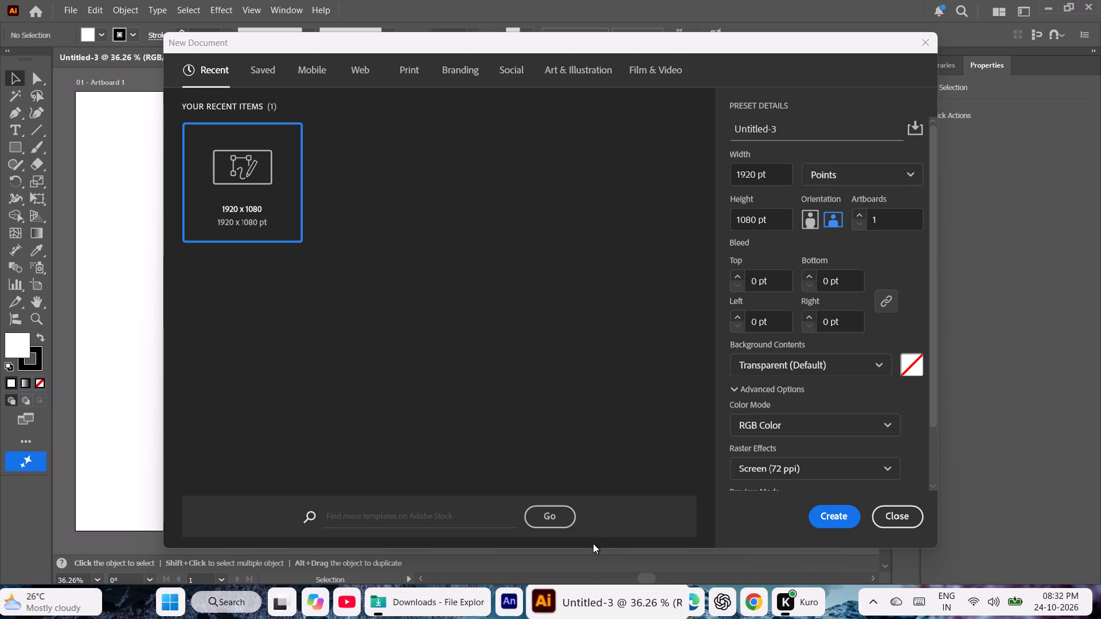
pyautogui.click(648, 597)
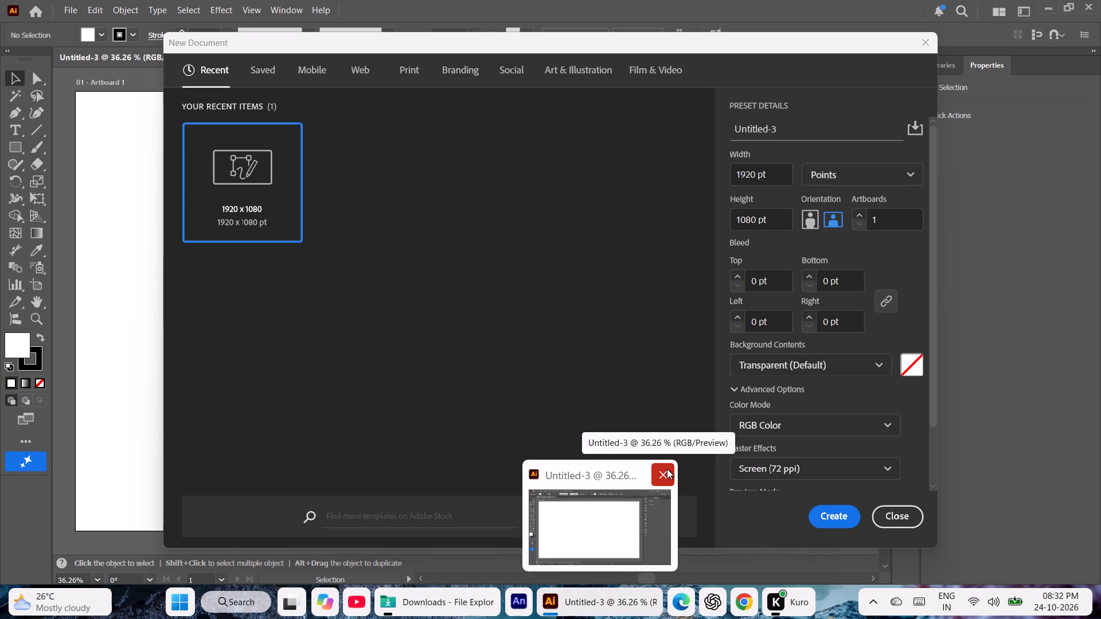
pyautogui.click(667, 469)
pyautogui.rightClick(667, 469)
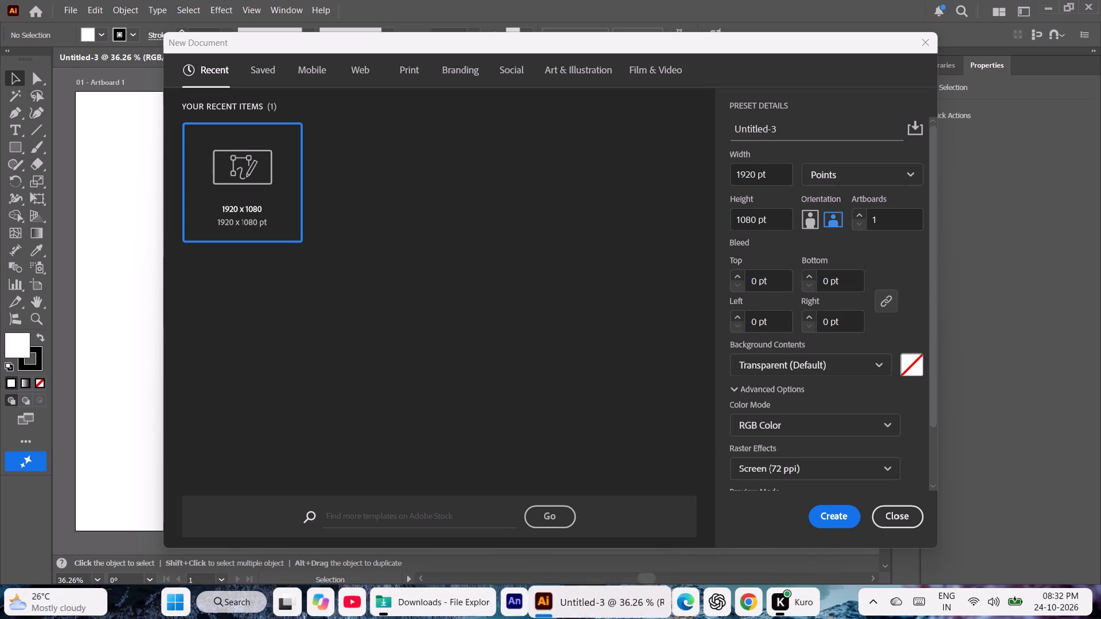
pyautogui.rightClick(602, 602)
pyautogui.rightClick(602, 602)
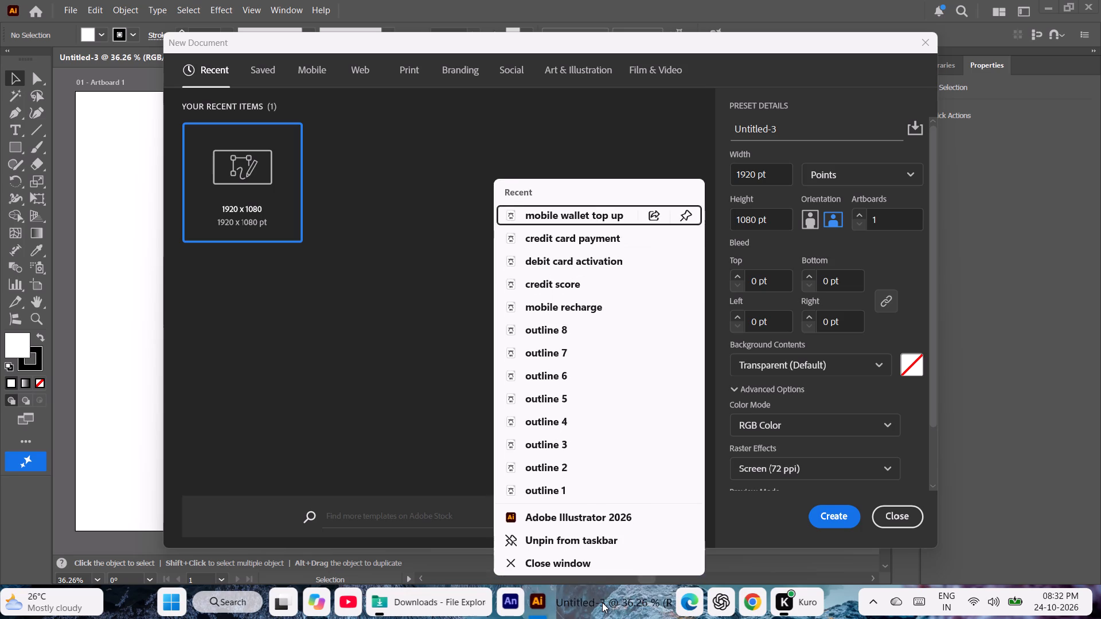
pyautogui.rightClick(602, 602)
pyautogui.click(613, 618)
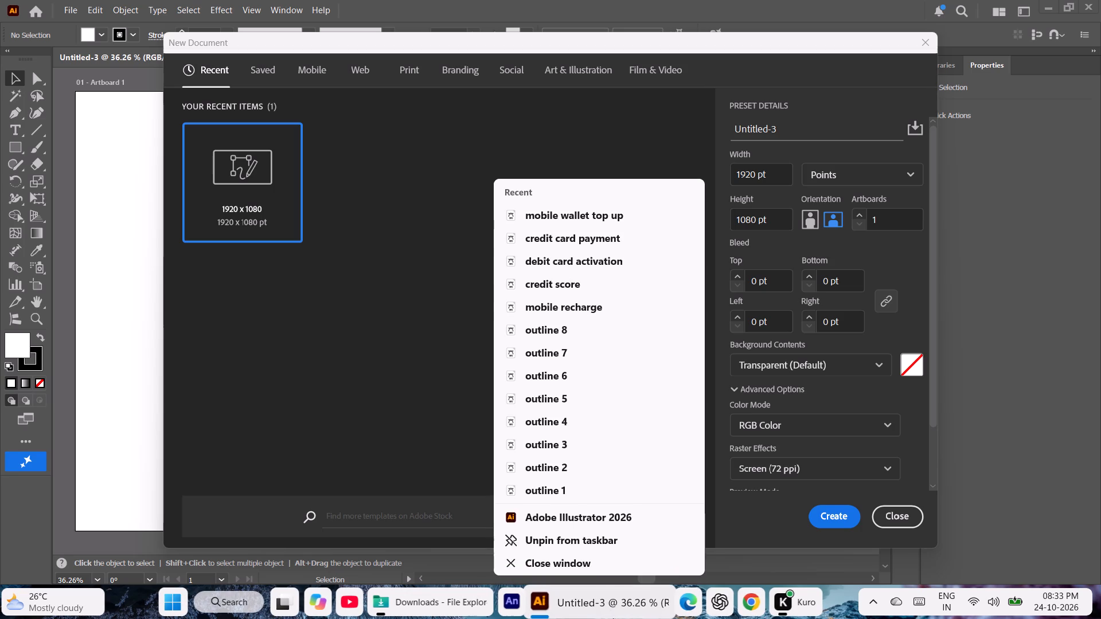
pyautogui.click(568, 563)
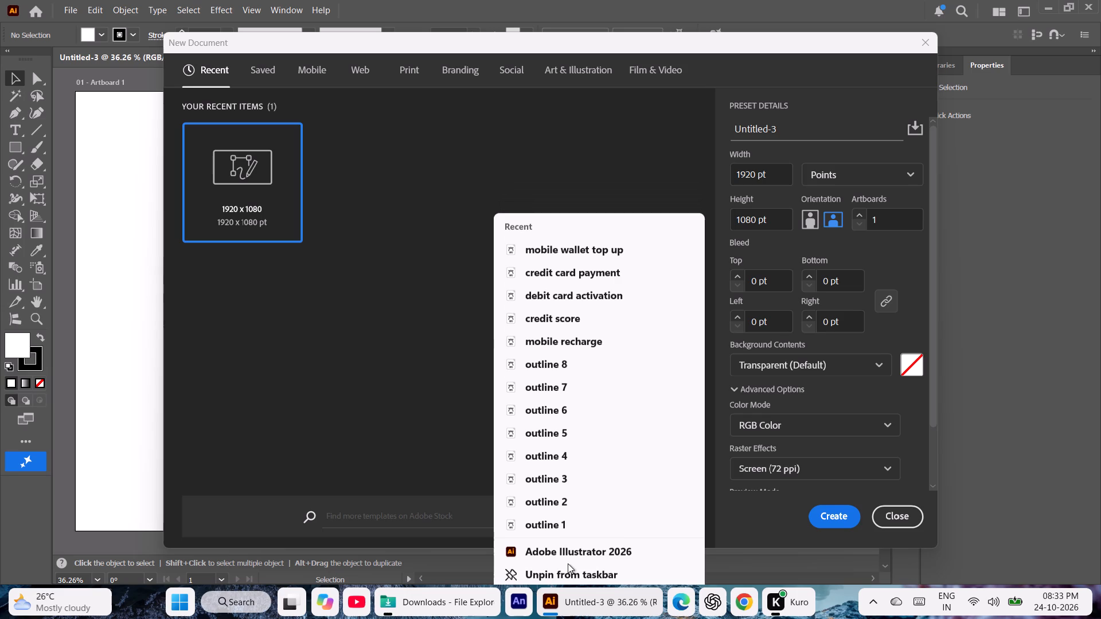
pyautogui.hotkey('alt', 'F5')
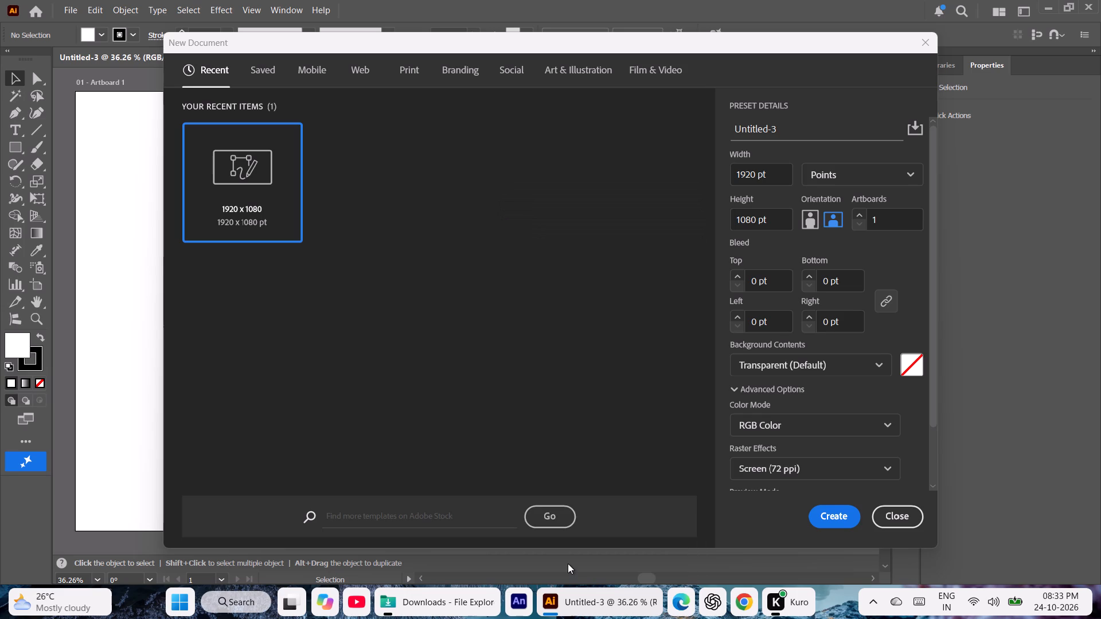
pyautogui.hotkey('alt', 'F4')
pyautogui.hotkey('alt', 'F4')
# Open the Windows power options.
pyautogui.click(175, 609)
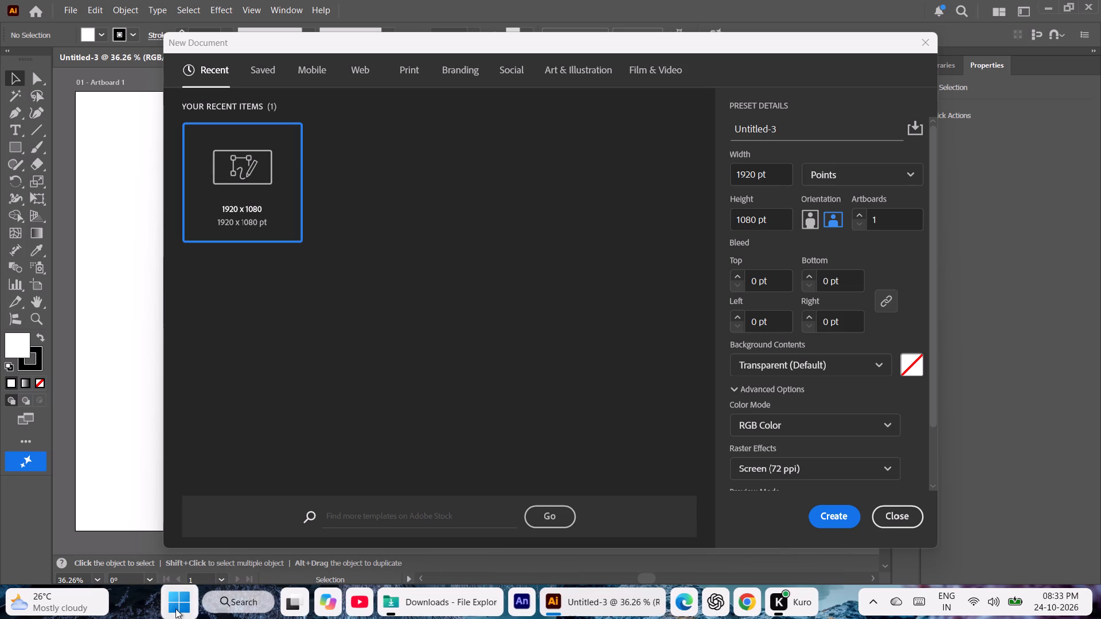
pyautogui.click(732, 559)
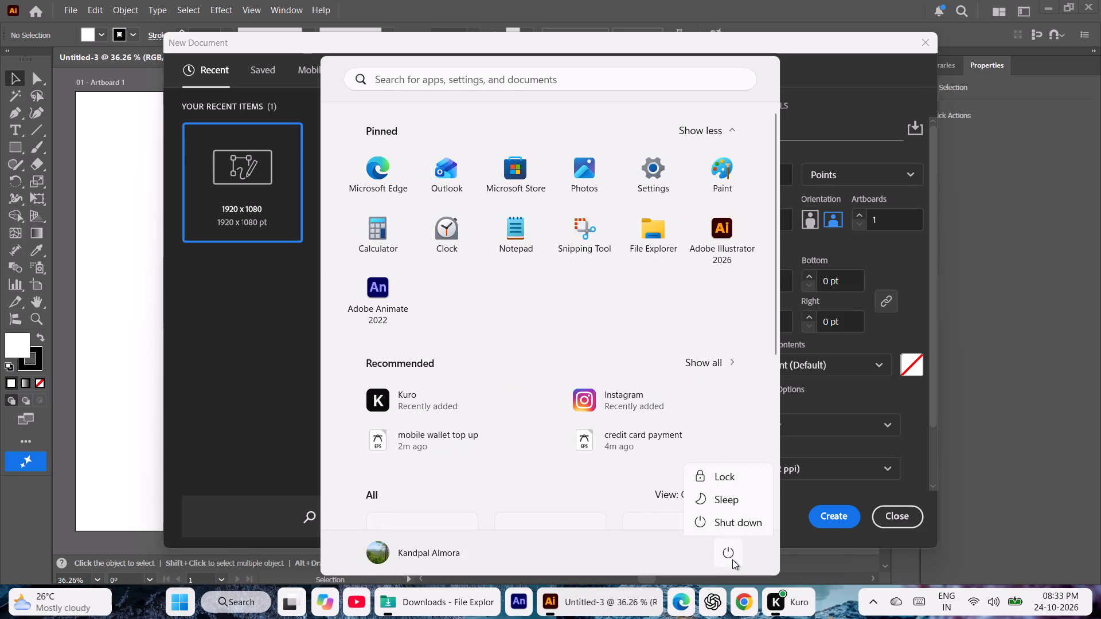